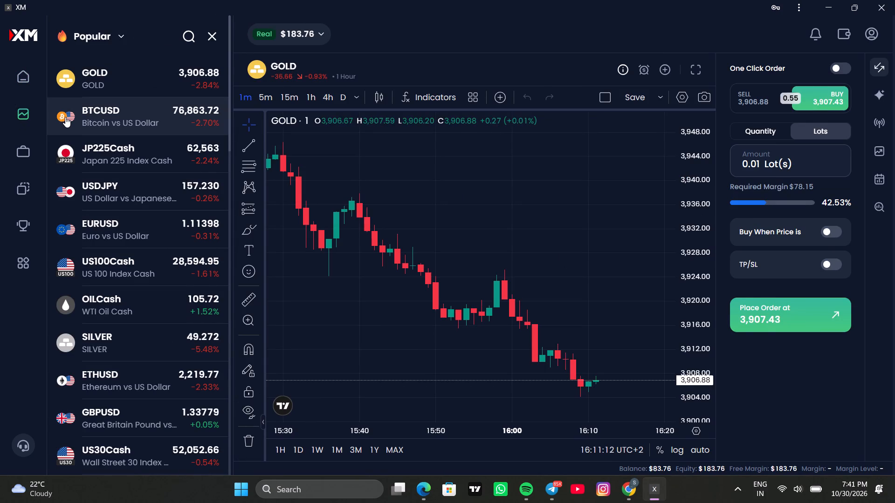
Place and confirm a market sell order for 0.02 lots of BTCUSD.
{"action": "left_click", "coordinate": [203, 106]}
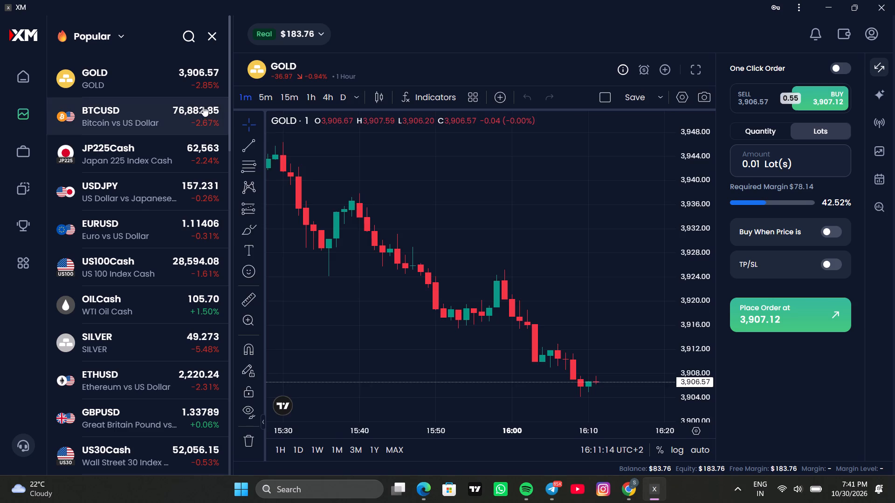
{"action": "left_click", "coordinate": [740, 99]}
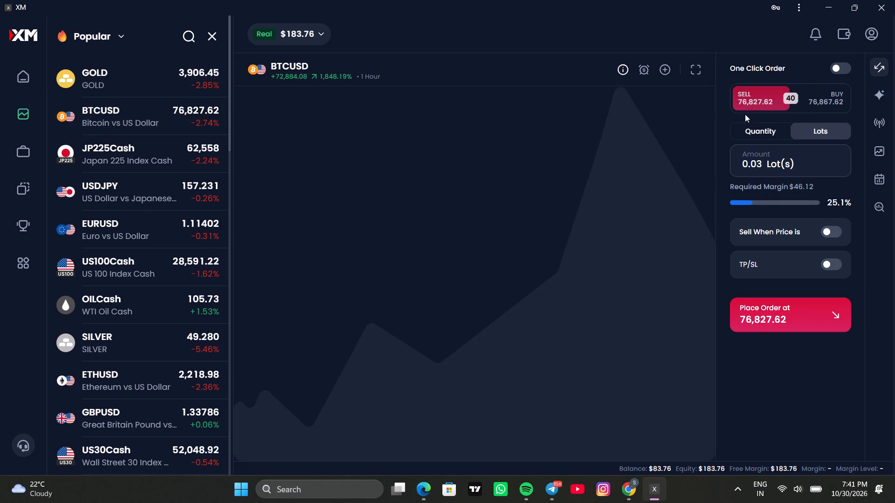
{"action": "left_click", "coordinate": [762, 162]}
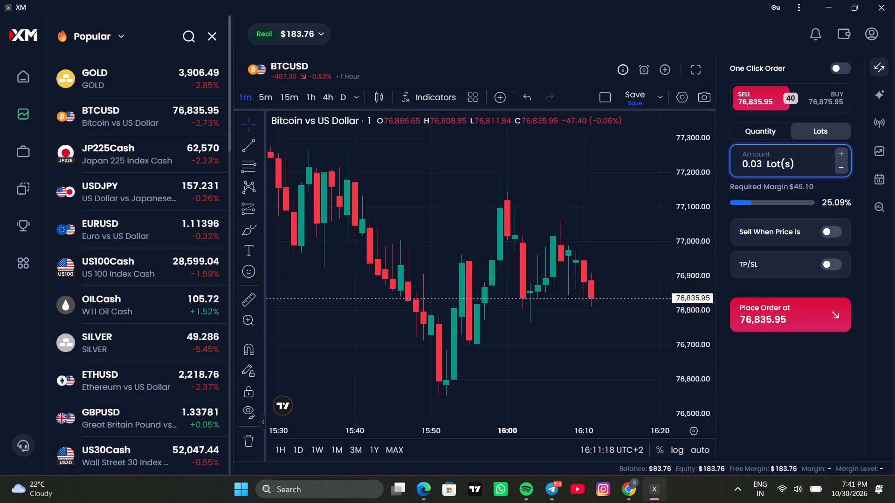
{"action": "key", "text": "BackSpace"}
{"action": "key", "text": "2"}
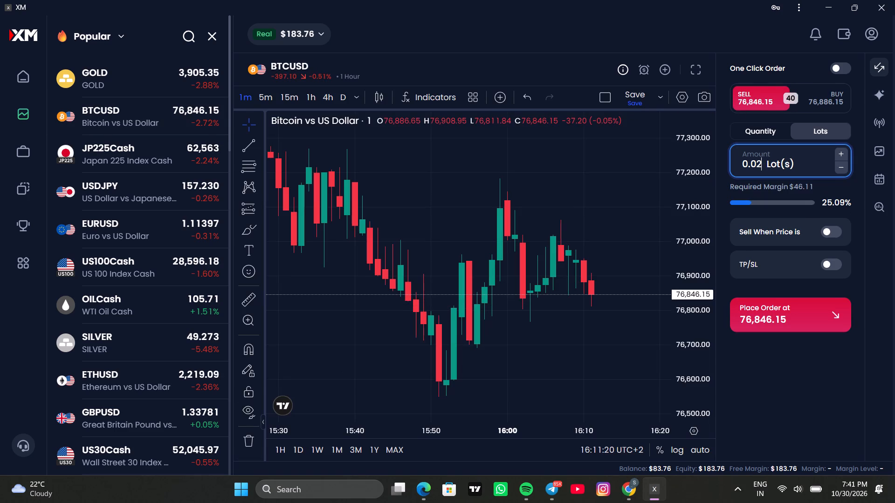
{"action": "key", "text": "Return"}
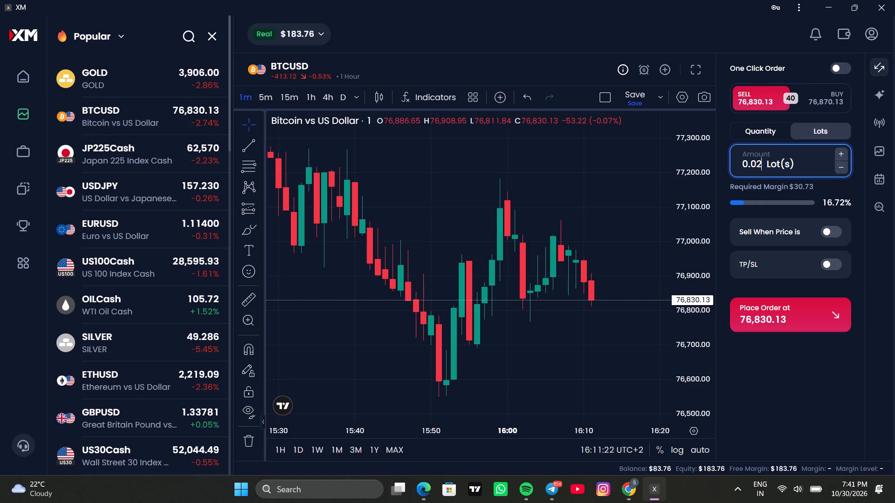
{"action": "left_click", "coordinate": [774, 308]}
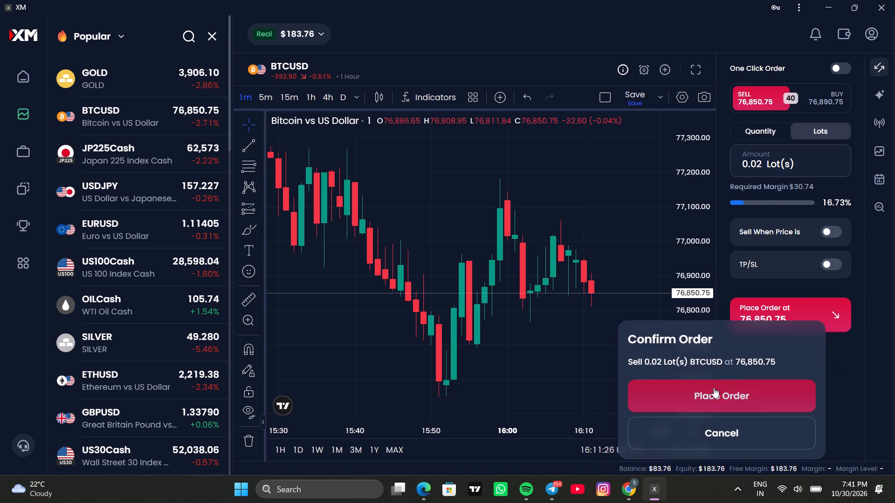
{"action": "left_click", "coordinate": [714, 387]}
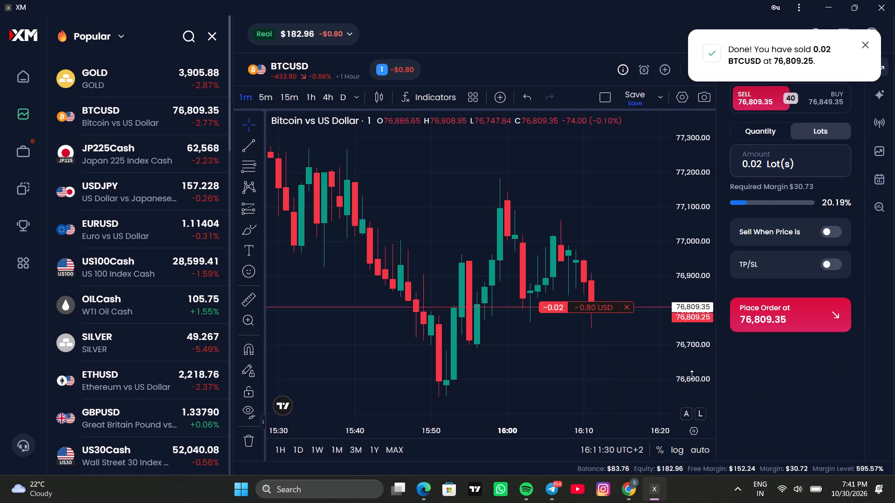
Add a stop loss at about 76,990 above the entry of the open BTCUSD sell position.
{"action": "scroll", "coordinate": [440, 352], "scroll_direction": "up", "scroll_amount": 4}
{"action": "left_click_drag", "start_coordinate": [535, 371], "coordinate": [482, 314]}
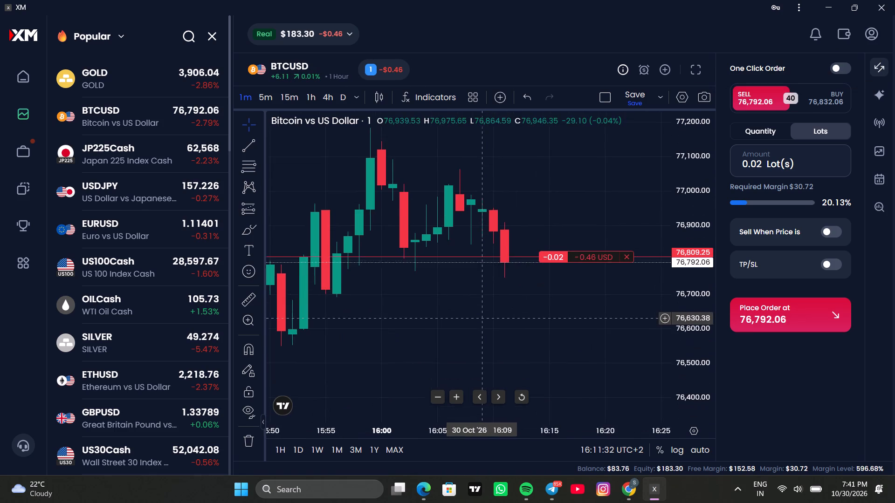
{"action": "left_click_drag", "start_coordinate": [482, 314], "coordinate": [481, 312]}
{"action": "scroll", "coordinate": [481, 312], "scroll_direction": "down", "scroll_amount": 4}
{"action": "left_click_drag", "start_coordinate": [506, 313], "coordinate": [440, 306]}
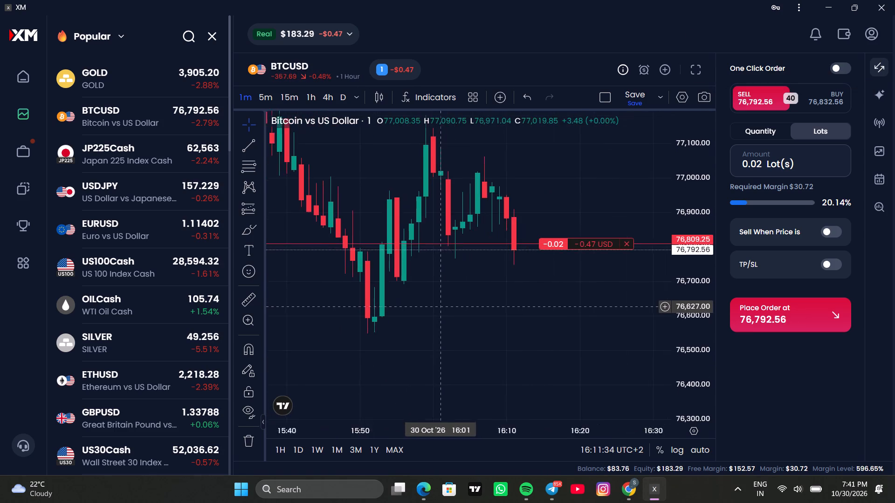
{"action": "left_click_drag", "start_coordinate": [440, 306], "coordinate": [430, 305]}
{"action": "left_click_drag", "start_coordinate": [524, 243], "coordinate": [546, 181]}
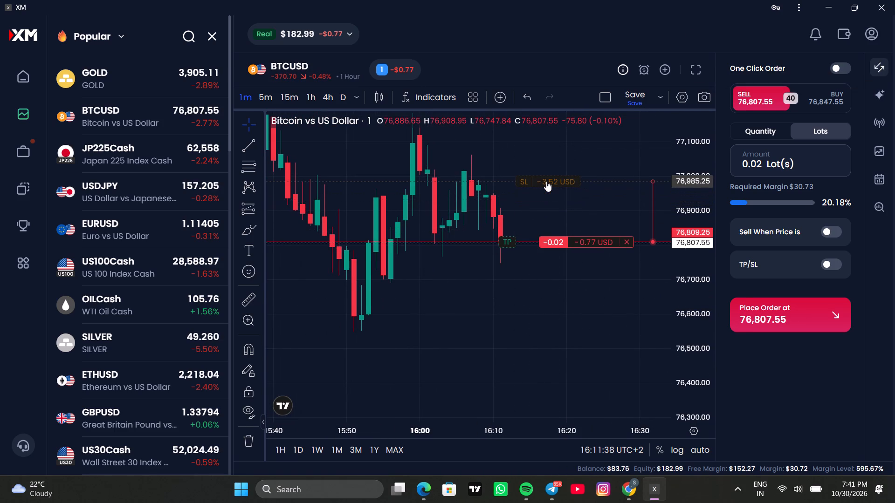
{"action": "left_click_drag", "start_coordinate": [546, 181], "coordinate": [549, 179]}
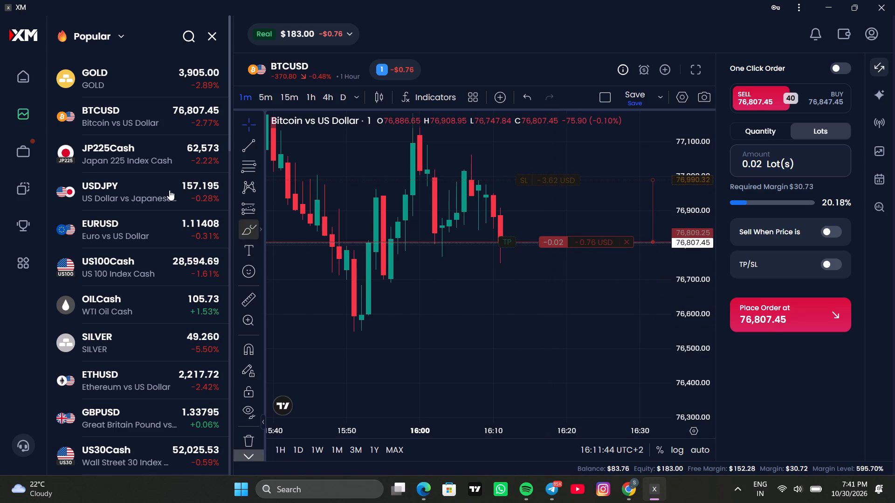
Examine the earlier and recent BTCUSD one-minute price action around the entry and stop-loss levels.
{"action": "scroll", "coordinate": [455, 307], "scroll_direction": "down", "scroll_amount": 2}
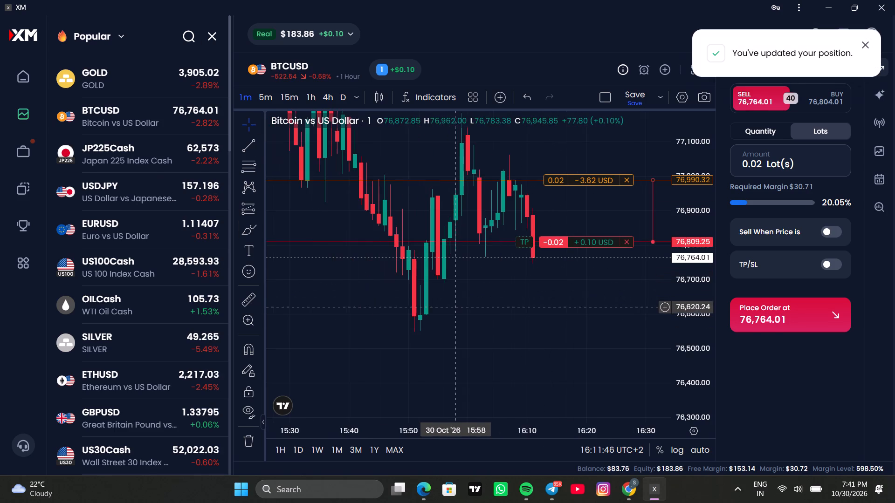
{"action": "left_click_drag", "start_coordinate": [499, 323], "coordinate": [425, 294]}
{"action": "left_click_drag", "start_coordinate": [678, 145], "coordinate": [658, 326]}
{"action": "scroll", "coordinate": [614, 324], "scroll_direction": "down", "scroll_amount": 9}
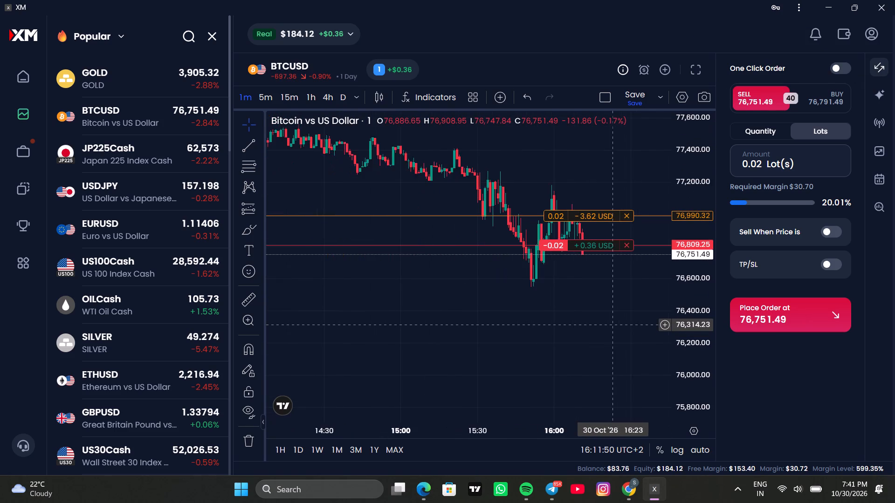
{"action": "scroll", "coordinate": [613, 324], "scroll_direction": "down", "scroll_amount": 3}
{"action": "left_click_drag", "start_coordinate": [565, 333], "coordinate": [431, 330]}
{"action": "scroll", "coordinate": [432, 326], "scroll_direction": "up", "scroll_amount": 8}
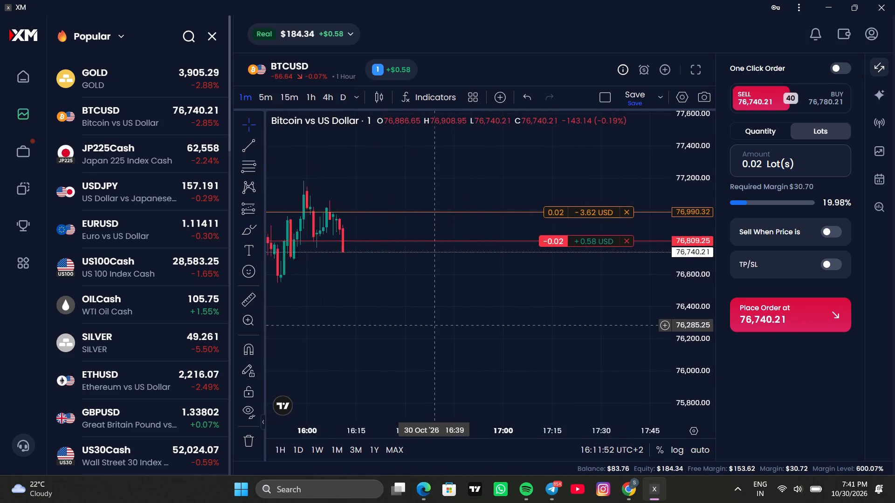
{"action": "left_click_drag", "start_coordinate": [395, 311], "coordinate": [521, 300]}
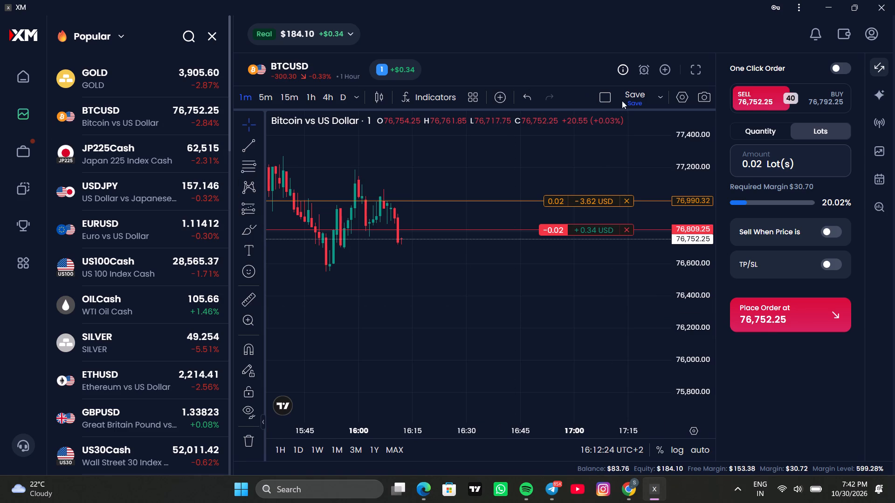
Hide the watchlist and draw a Short Position projection at the latest candles, with entry about 76,807 and target about 75,948.
{"action": "left_click", "coordinate": [207, 36]}
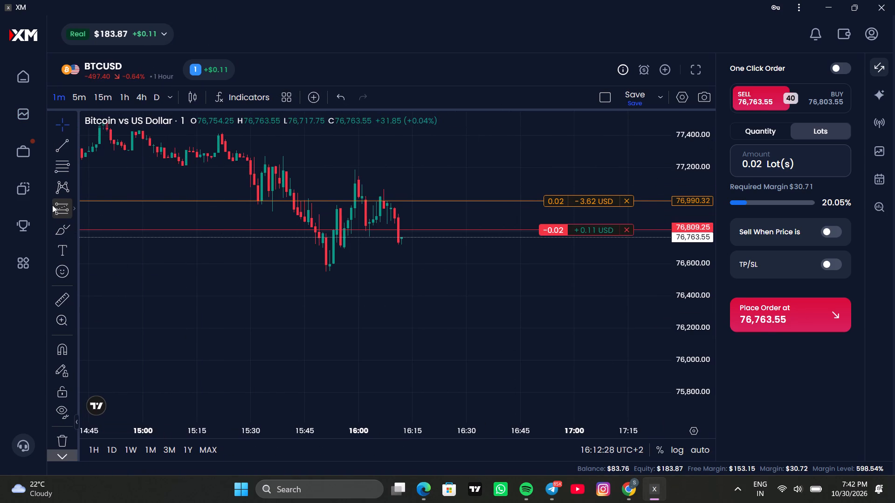
{"action": "left_click", "coordinate": [76, 209]}
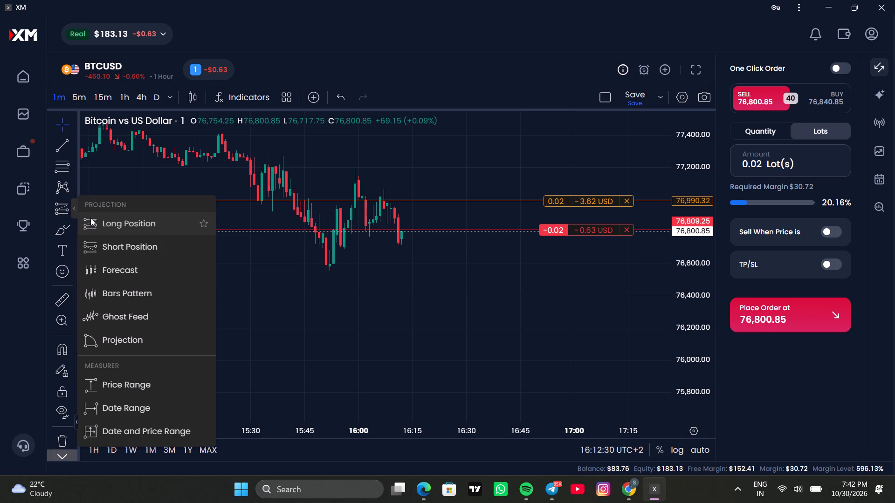
{"action": "left_click", "coordinate": [117, 243]}
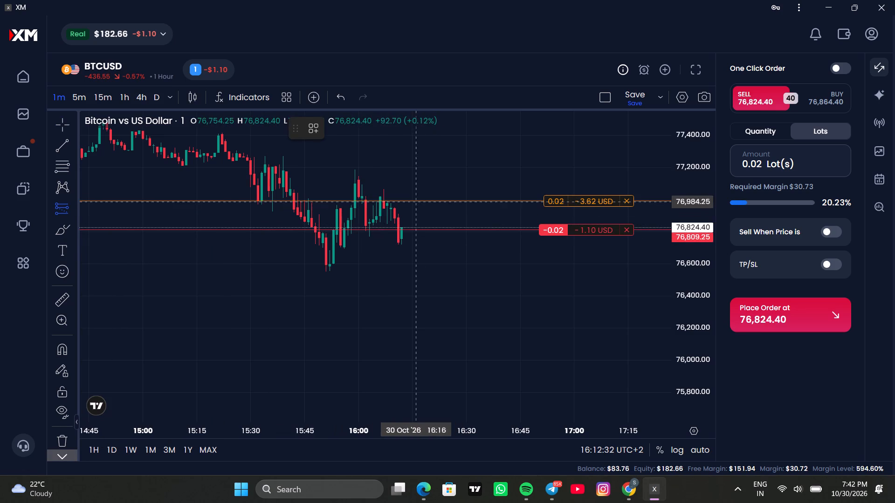
{"action": "left_click", "coordinate": [399, 230]}
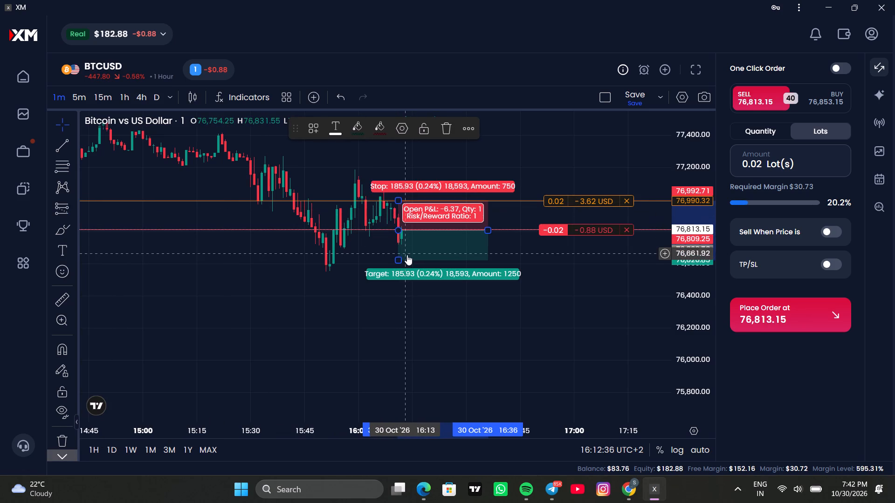
{"action": "left_click_drag", "start_coordinate": [399, 259], "coordinate": [446, 368]}
Examine the short projection's target zone against the earlier BTCUSD price action.
{"action": "scroll", "coordinate": [446, 367], "scroll_direction": "down", "scroll_amount": 2}
{"action": "scroll", "coordinate": [360, 277], "scroll_direction": "down", "scroll_amount": 4}
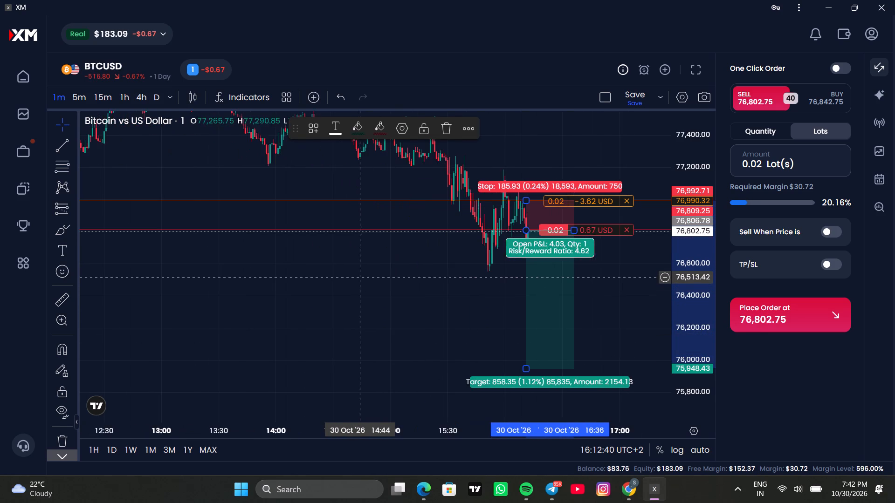
{"action": "scroll", "coordinate": [361, 277], "scroll_direction": "down", "scroll_amount": 1}
{"action": "left_click_drag", "start_coordinate": [365, 276], "coordinate": [228, 301]}
{"action": "scroll", "coordinate": [255, 304], "scroll_direction": "up", "scroll_amount": 10}
{"action": "left_click_drag", "start_coordinate": [406, 297], "coordinate": [471, 282]}
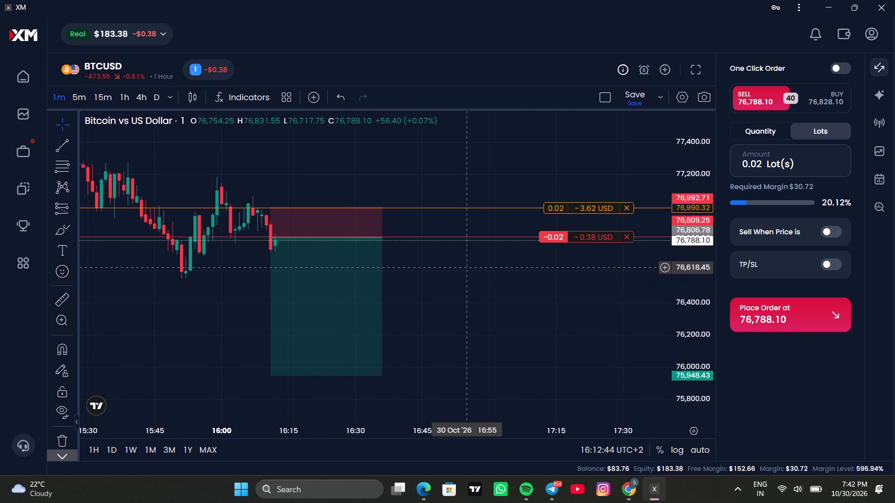
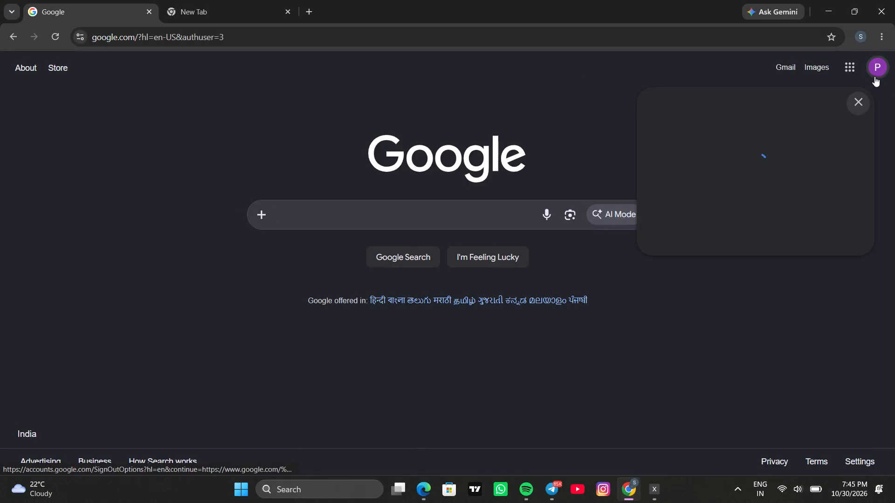
Search Google for google cloud and open the sponsored $300 in Free Credit - 90 Day Free Trial result.
{"action": "left_click", "coordinate": [411, 206]}
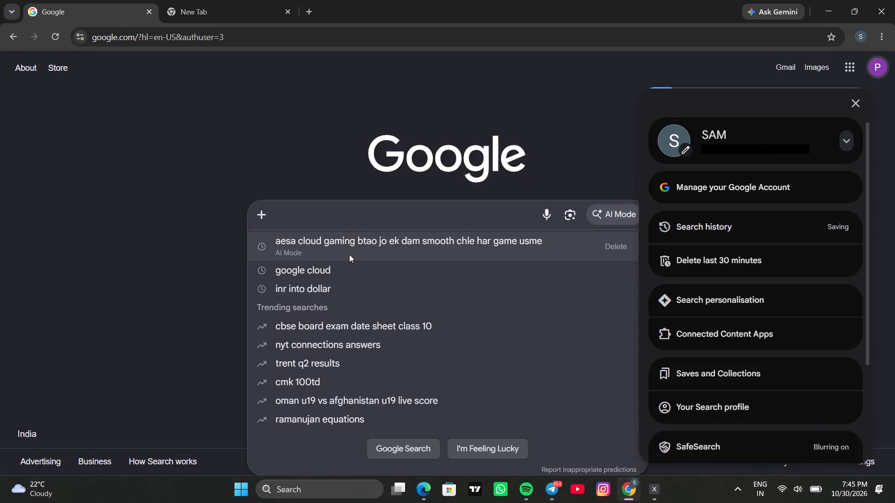
{"action": "left_click", "coordinate": [345, 266]}
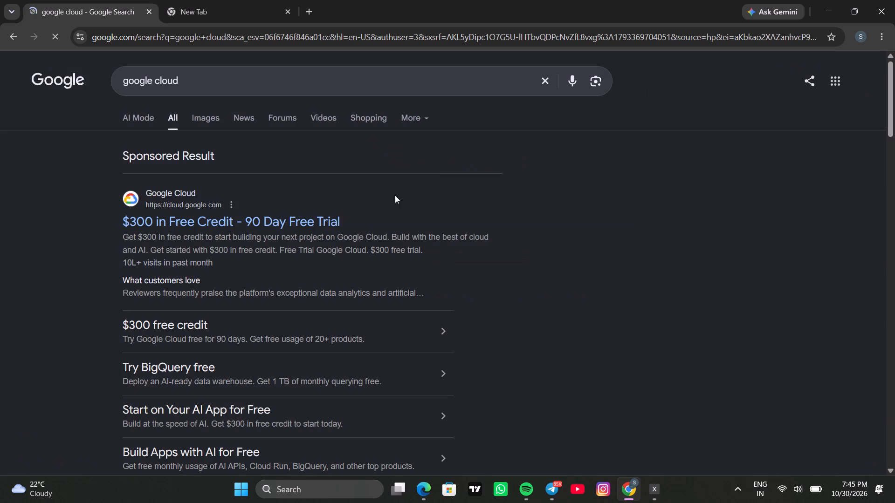
{"action": "left_click", "coordinate": [253, 218]}
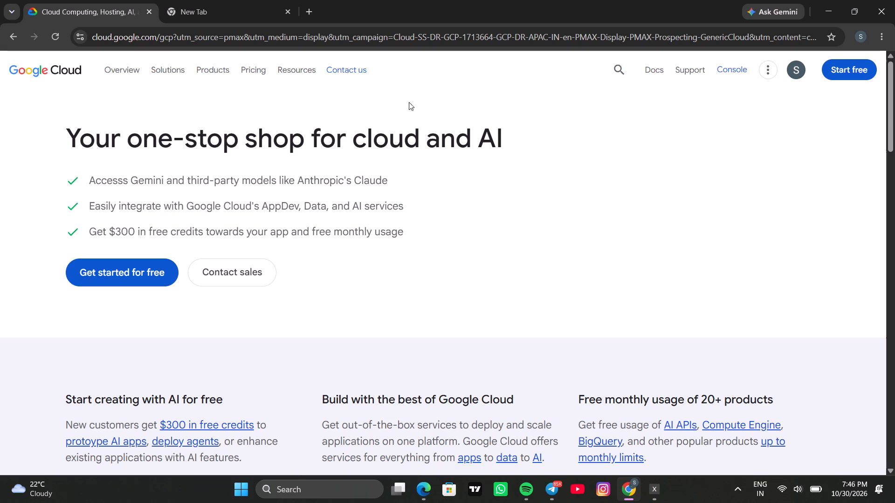
Switch back to XM and examine the latest BTCUSD one-minute candles against the short projection's stop and target zones.
{"action": "left_click", "coordinate": [645, 494]}
{"action": "scroll", "coordinate": [505, 226], "scroll_direction": "up", "scroll_amount": 7}
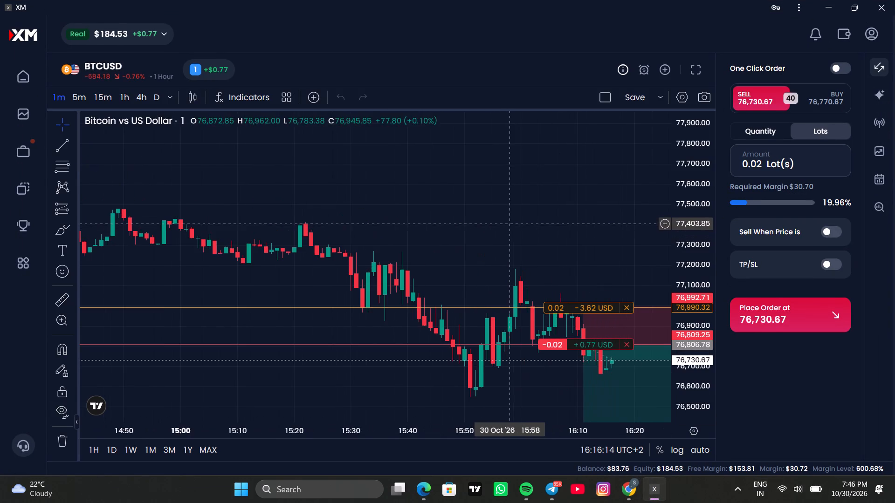
{"action": "left_click_drag", "start_coordinate": [514, 212], "coordinate": [415, 170]}
{"action": "scroll", "coordinate": [435, 181], "scroll_direction": "up", "scroll_amount": 4}
{"action": "left_click_drag", "start_coordinate": [434, 181], "coordinate": [438, 135]}
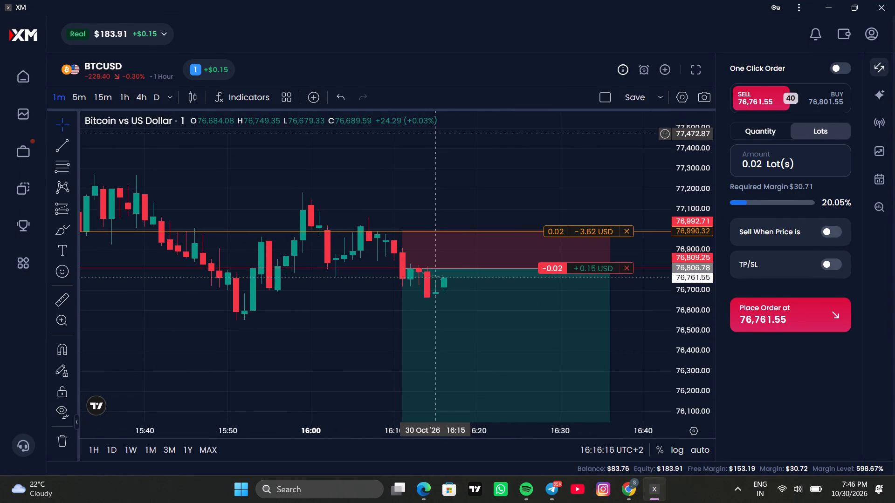
{"action": "scroll", "coordinate": [440, 133], "scroll_direction": "down", "scroll_amount": 5}
{"action": "left_click_drag", "start_coordinate": [424, 266], "coordinate": [298, 141]}
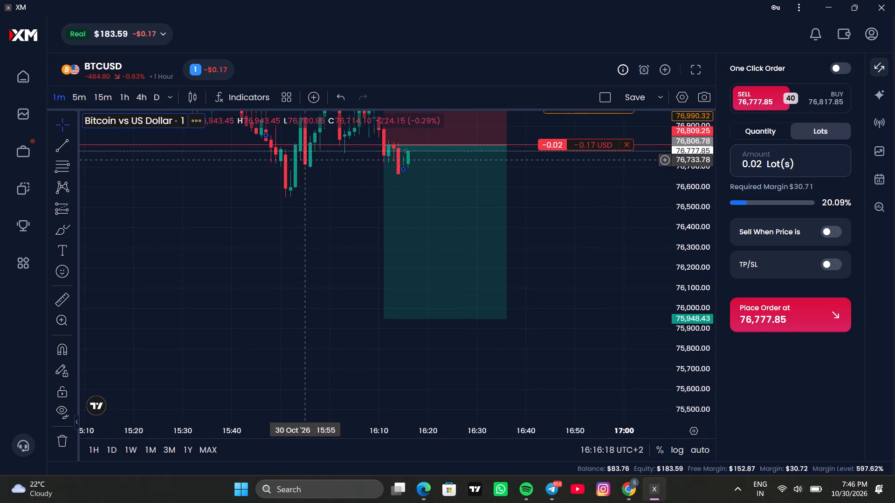
{"action": "scroll", "coordinate": [550, 218], "scroll_direction": "down", "scroll_amount": 1}
{"action": "left_click_drag", "start_coordinate": [597, 211], "coordinate": [599, 276]}
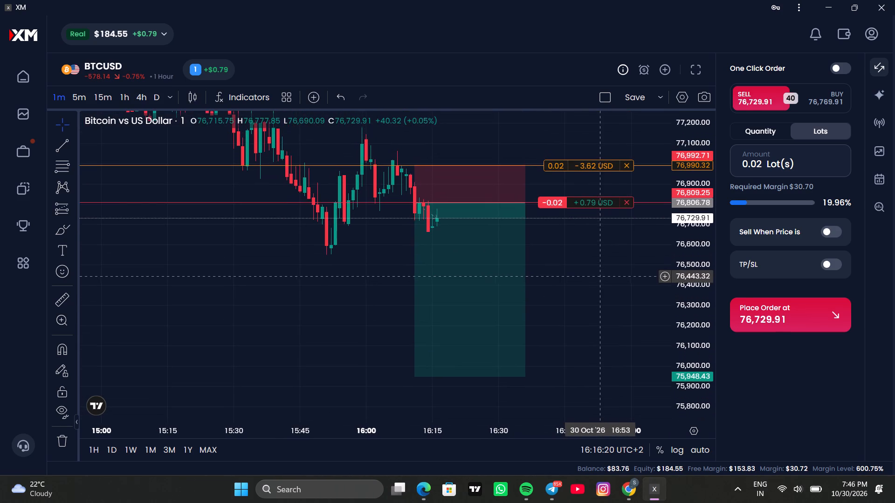
{"action": "scroll", "coordinate": [595, 310], "scroll_direction": "down", "scroll_amount": 2}
{"action": "left_click_drag", "start_coordinate": [616, 309], "coordinate": [561, 310]}
{"action": "scroll", "coordinate": [560, 310], "scroll_direction": "up", "scroll_amount": 1}
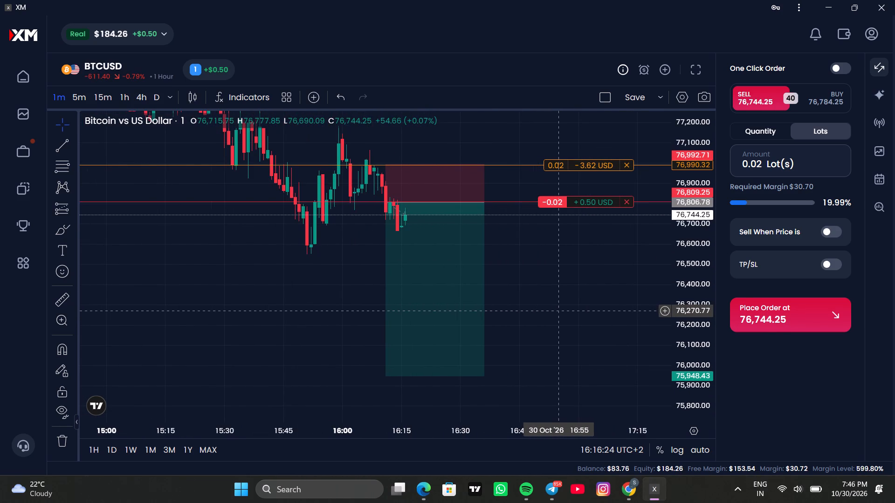
{"action": "left_click", "coordinate": [555, 310]}
{"action": "scroll", "coordinate": [556, 310], "scroll_direction": "up", "scroll_amount": 2}
{"action": "left_click_drag", "start_coordinate": [549, 310], "coordinate": [558, 315]}
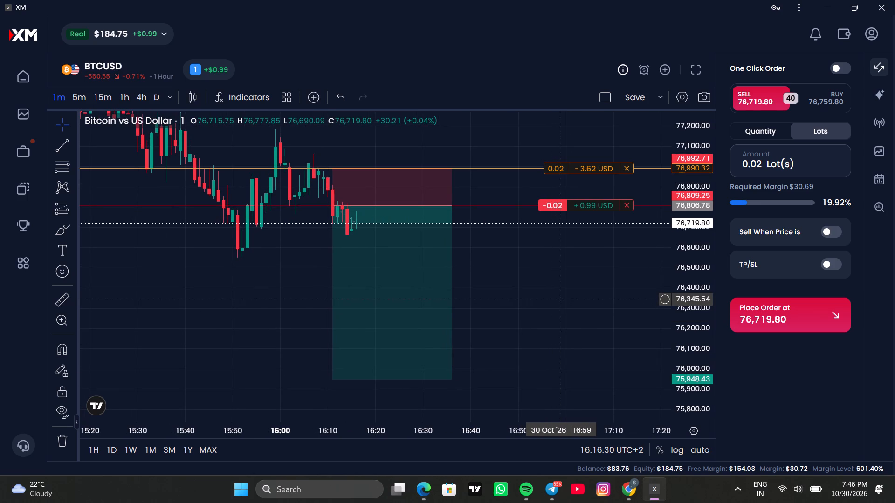
Move the open sell position's stop loss up to about 77,079.
{"action": "left_click_drag", "start_coordinate": [592, 170], "coordinate": [592, 167]}
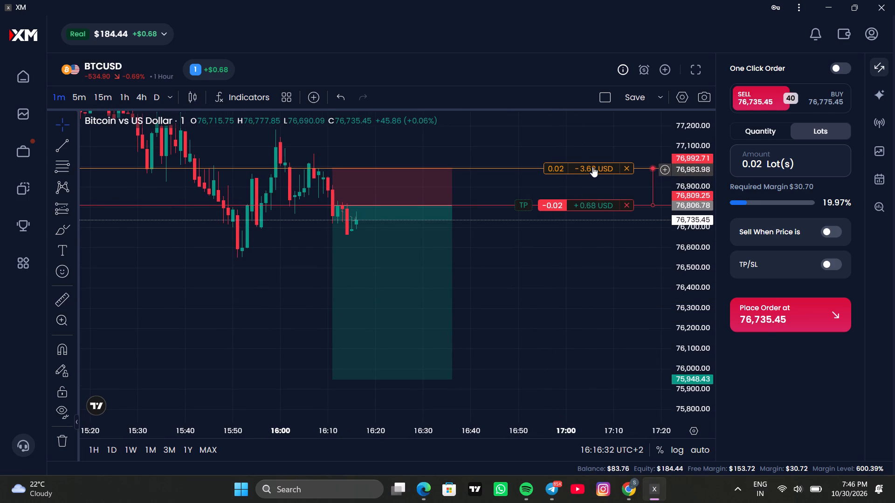
{"action": "left_click_drag", "start_coordinate": [592, 167], "coordinate": [597, 150]}
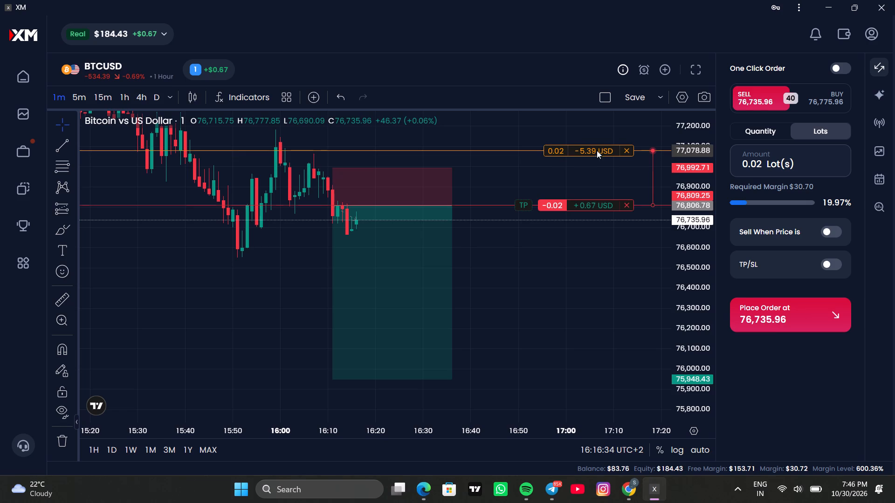
Add a take profit to the open BTCUSD sell position at about 75,949, level with the short projection's target.
{"action": "left_click_drag", "start_coordinate": [535, 315], "coordinate": [530, 297]}
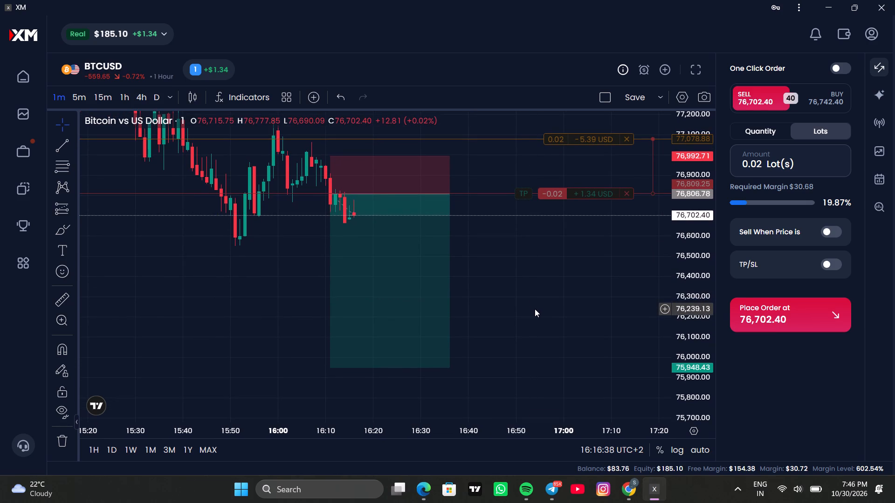
{"action": "left_click_drag", "start_coordinate": [535, 309], "coordinate": [535, 285]}
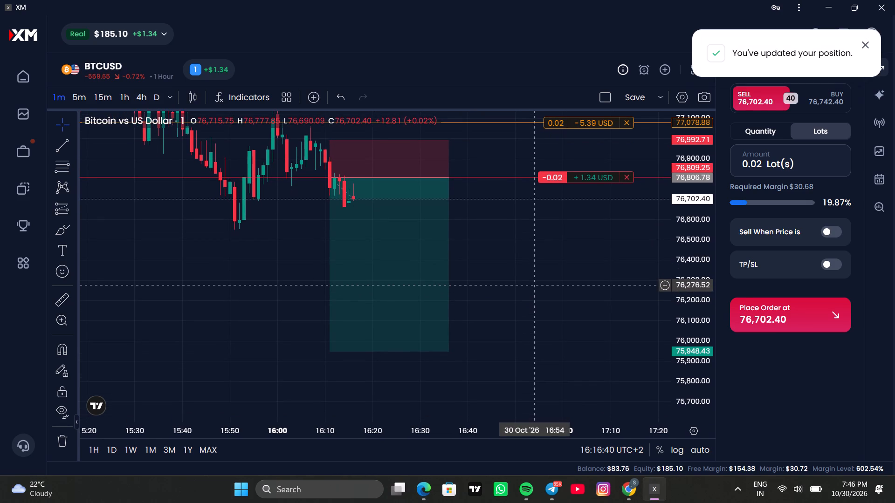
{"action": "left_click_drag", "start_coordinate": [526, 177], "coordinate": [614, 345]}
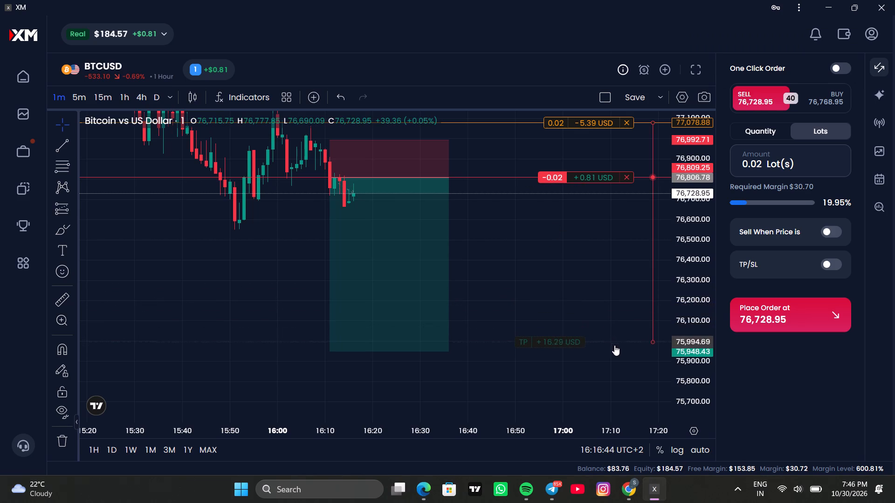
{"action": "left_click_drag", "start_coordinate": [614, 345], "coordinate": [618, 351]}
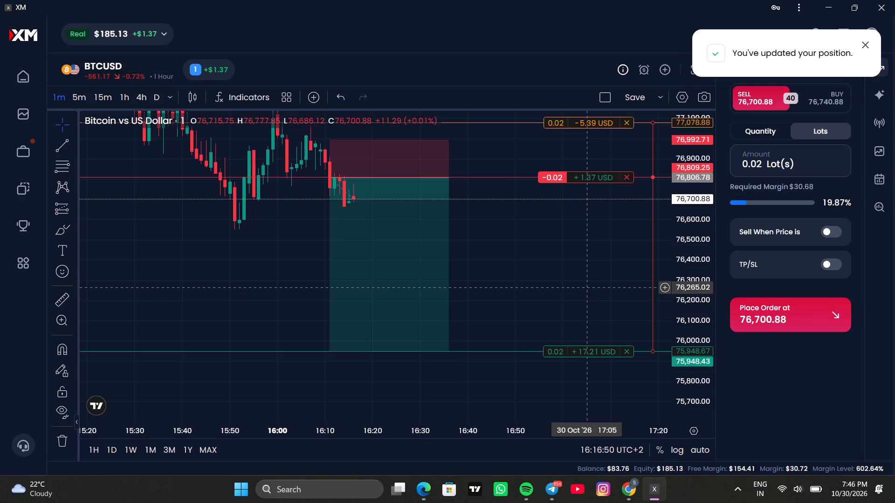
Choose the Rectangle shape tool for marking the BTCUSD chart.
{"action": "scroll", "coordinate": [585, 287], "scroll_direction": "down", "scroll_amount": 2}
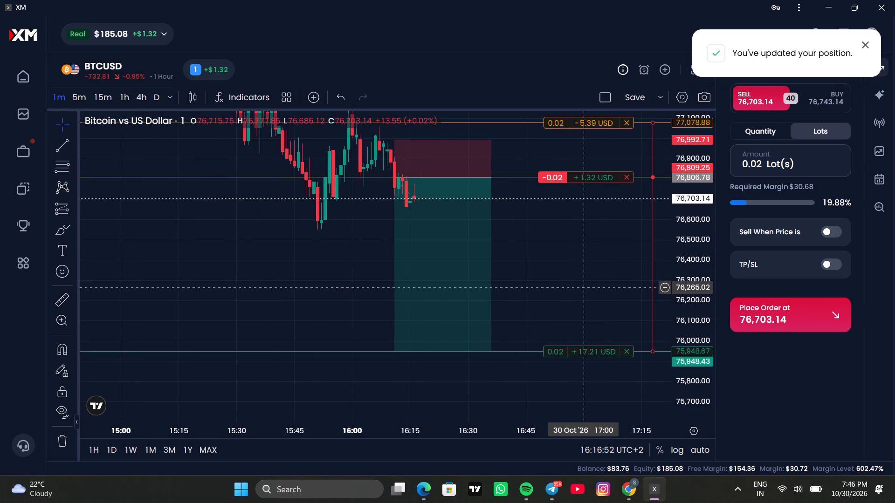
{"action": "scroll", "coordinate": [585, 287], "scroll_direction": "up", "scroll_amount": 3}
{"action": "left_click_drag", "start_coordinate": [558, 284], "coordinate": [575, 304]}
{"action": "scroll", "coordinate": [559, 306], "scroll_direction": "down", "scroll_amount": 1}
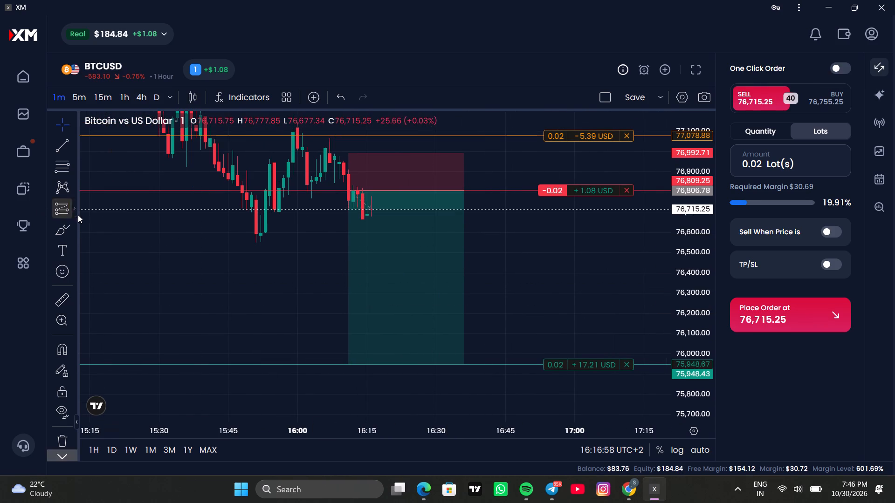
{"action": "left_click", "coordinate": [75, 231]}
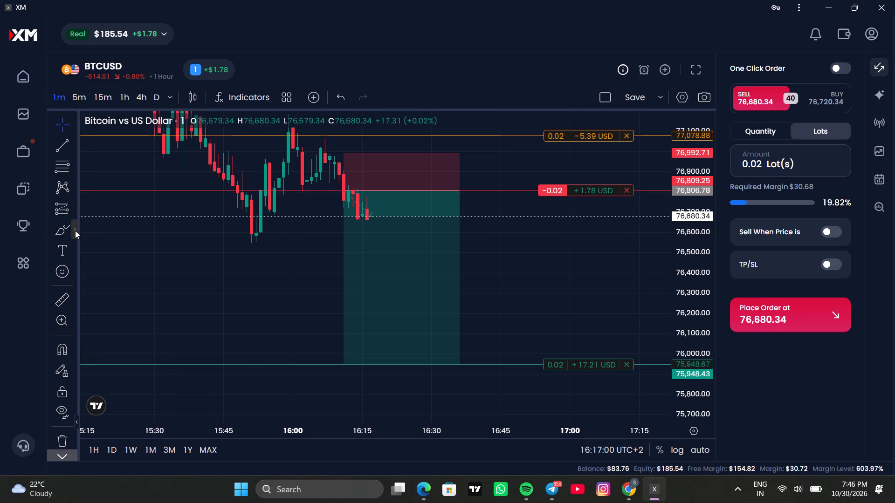
{"action": "left_click", "coordinate": [173, 352]}
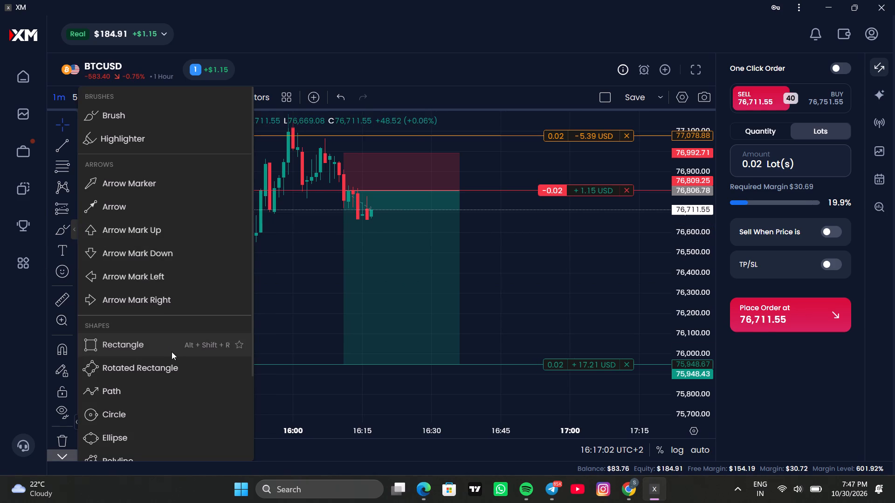
Draw a thin rectangle across the recent swing low, from about 76,590 to 76,550, spanning 15:42 to 16:38.
{"action": "left_click", "coordinate": [209, 234]}
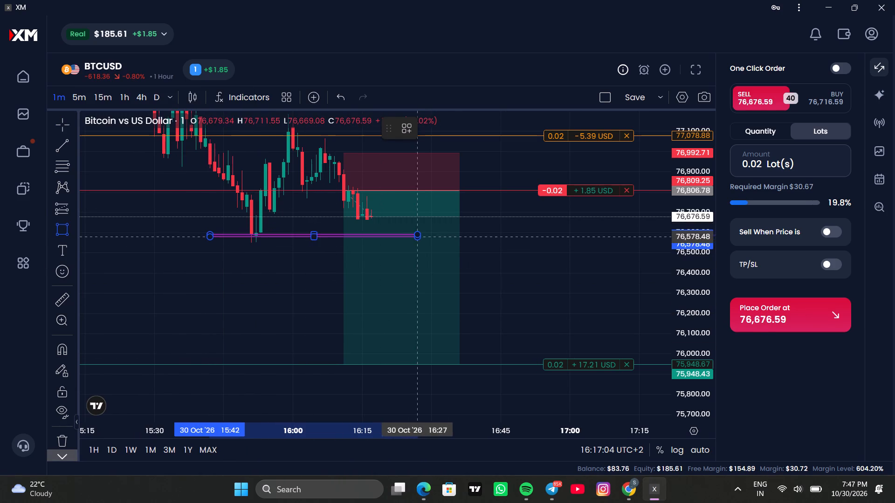
{"action": "left_click", "coordinate": [468, 242]}
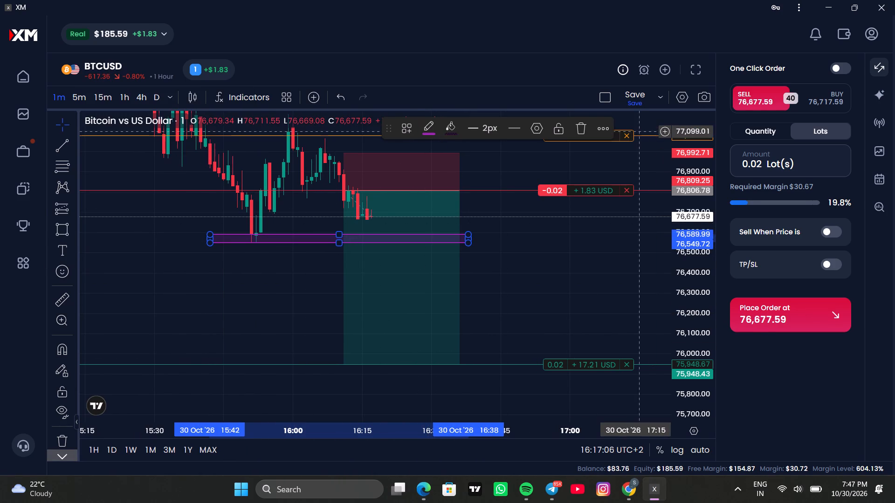
{"action": "left_click", "coordinate": [542, 164]}
Lower the open BTCUSD sell position's stop loss to about 76,990, level with the short projection's stop.
{"action": "left_click_drag", "start_coordinate": [571, 136], "coordinate": [573, 150]}
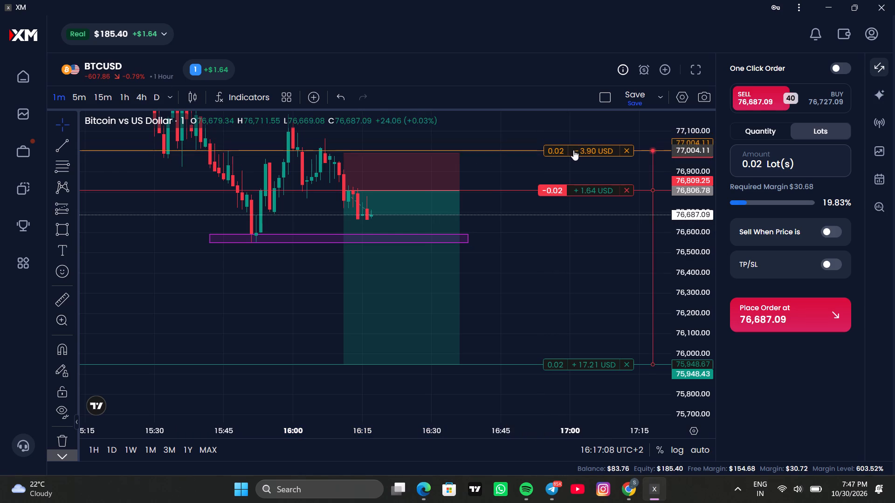
{"action": "left_click_drag", "start_coordinate": [573, 150], "coordinate": [574, 153]}
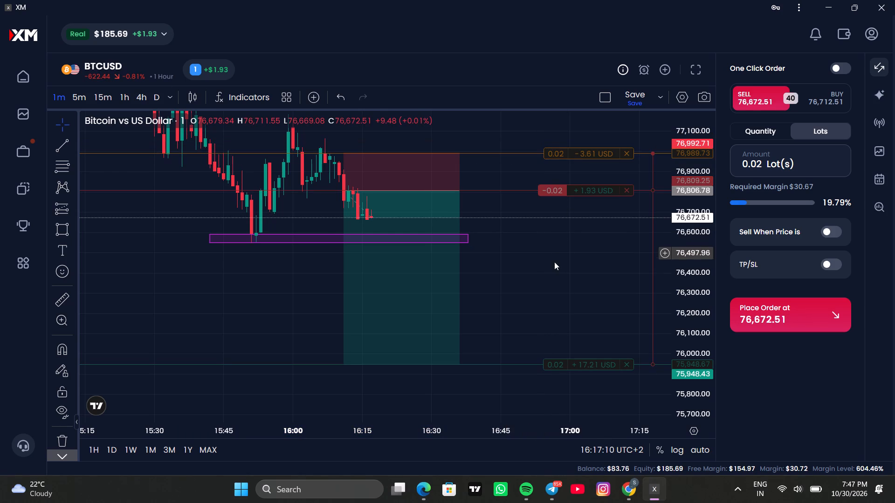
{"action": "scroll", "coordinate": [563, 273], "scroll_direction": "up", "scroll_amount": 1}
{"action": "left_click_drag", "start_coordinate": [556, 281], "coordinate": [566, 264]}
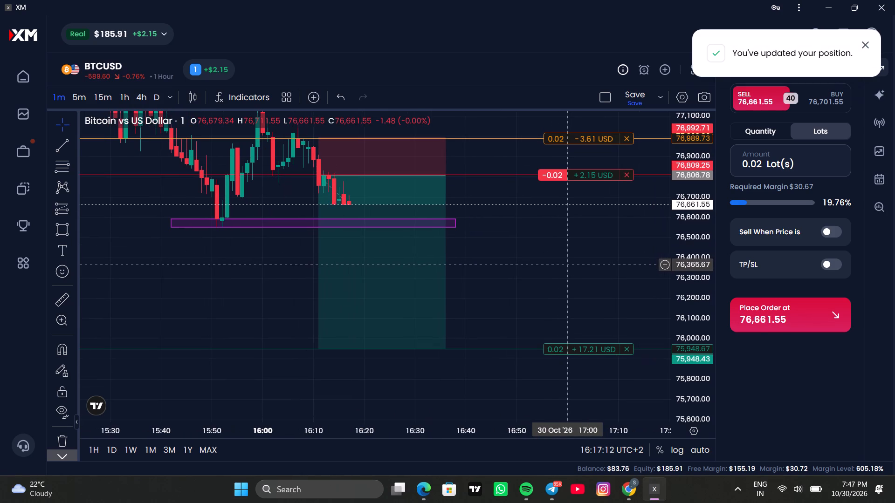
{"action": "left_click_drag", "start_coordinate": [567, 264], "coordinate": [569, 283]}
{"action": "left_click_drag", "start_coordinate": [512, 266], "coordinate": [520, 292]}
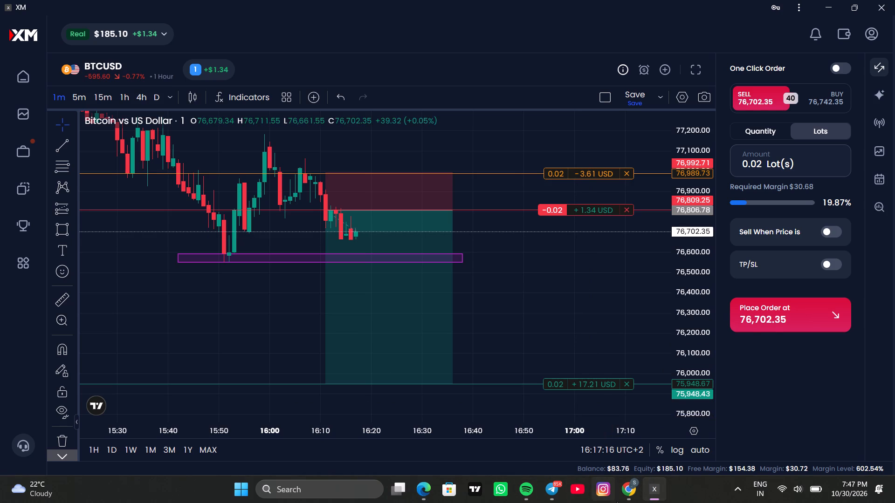
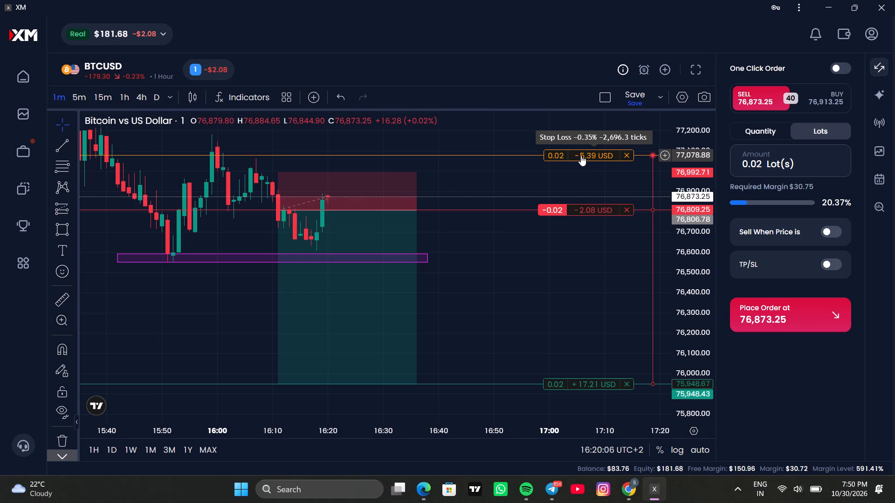
{"action": "left_click_drag", "start_coordinate": [578, 156], "coordinate": [583, 165]}
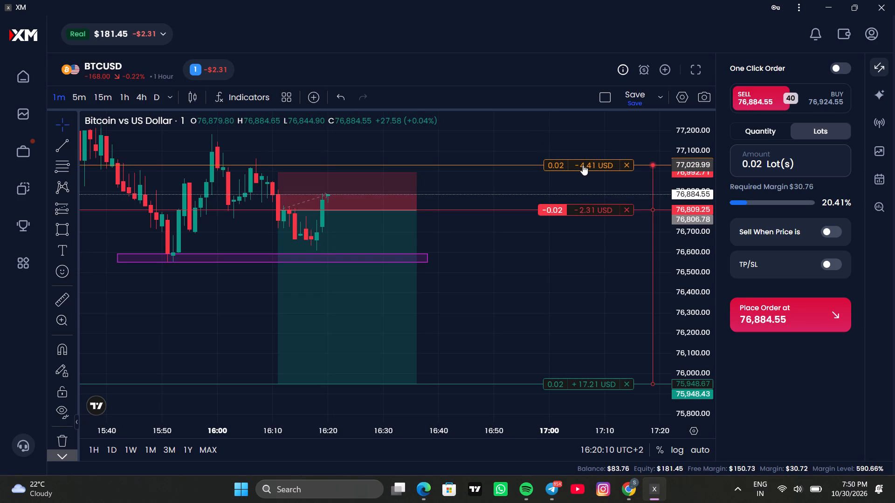
Adjust the open BTCUSD sell position's stop loss to about 77,067, above the short projection's stop zone.
{"action": "left_click_drag", "start_coordinate": [583, 165], "coordinate": [586, 171]}
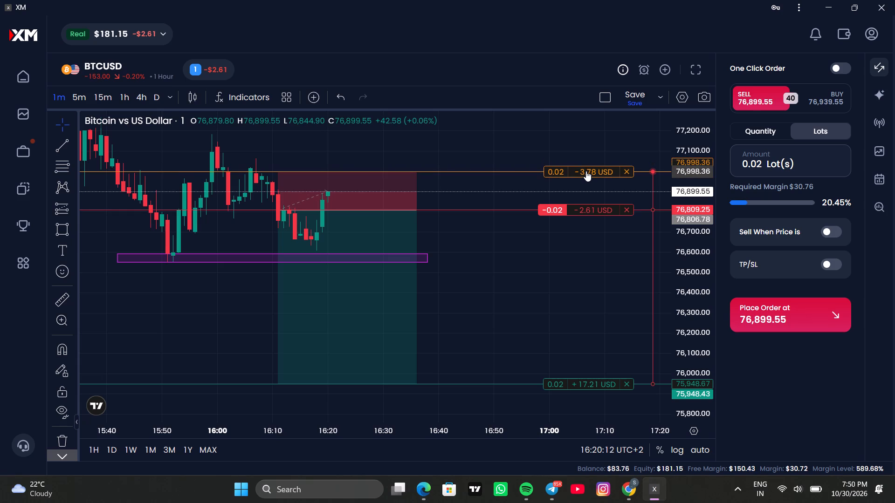
{"action": "left_click_drag", "start_coordinate": [586, 171], "coordinate": [588, 173]}
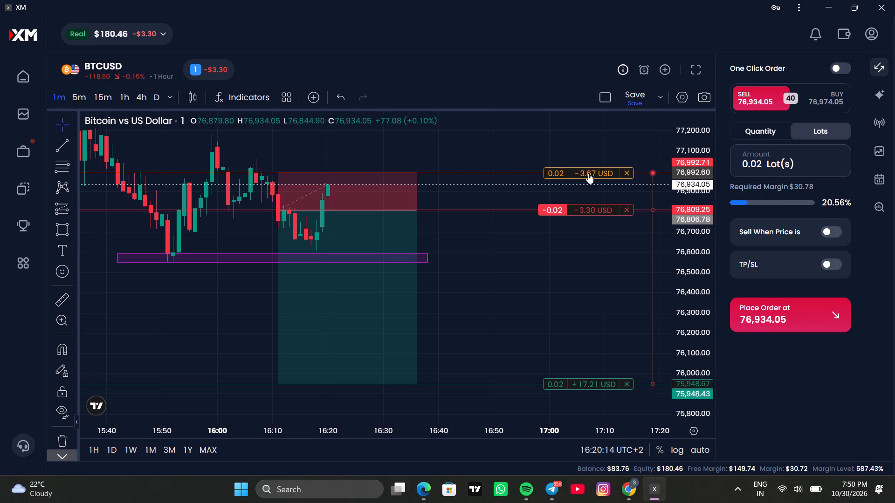
{"action": "left_click_drag", "start_coordinate": [588, 173], "coordinate": [589, 172]}
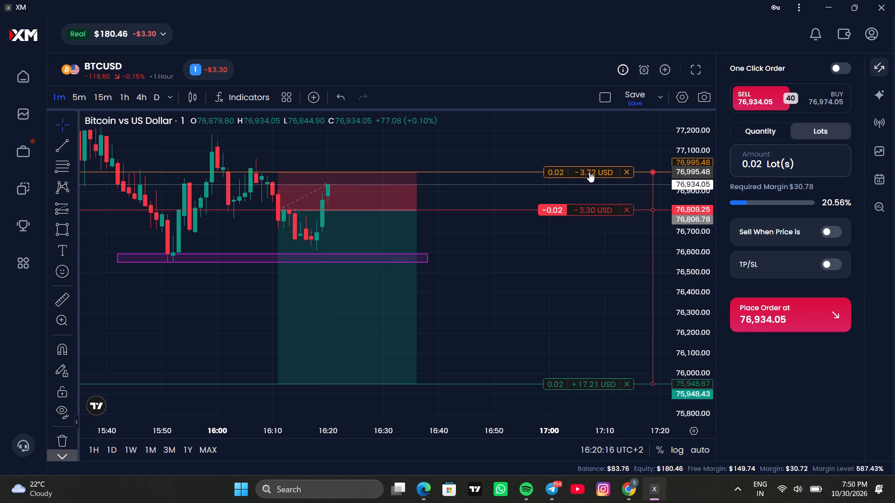
{"action": "left_click_drag", "start_coordinate": [589, 172], "coordinate": [591, 170]}
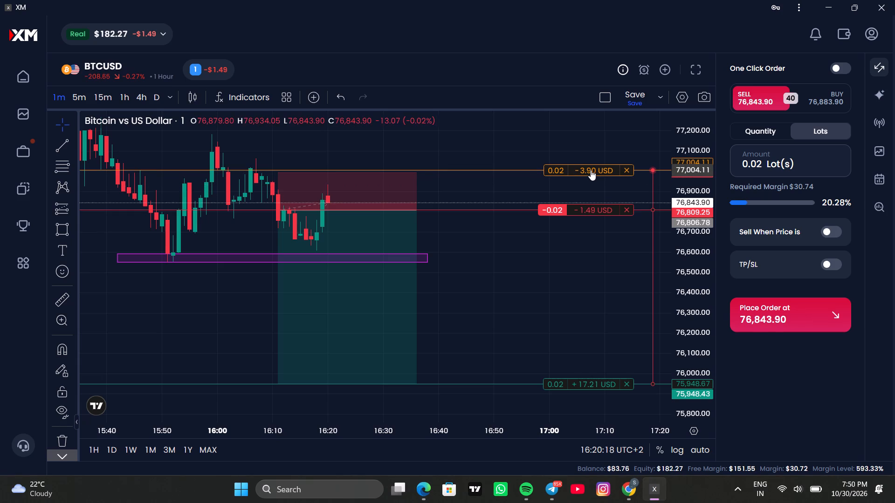
{"action": "left_click_drag", "start_coordinate": [591, 170], "coordinate": [599, 157]}
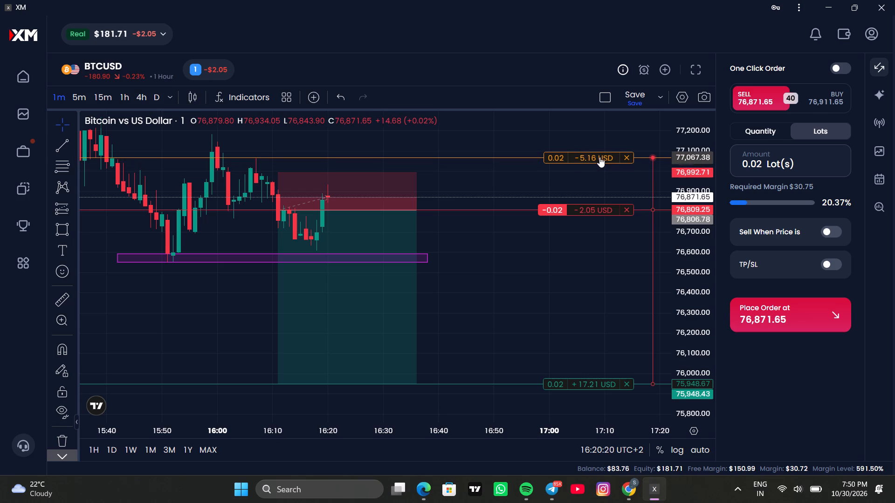
{"action": "left_click_drag", "start_coordinate": [599, 157], "coordinate": [600, 157]}
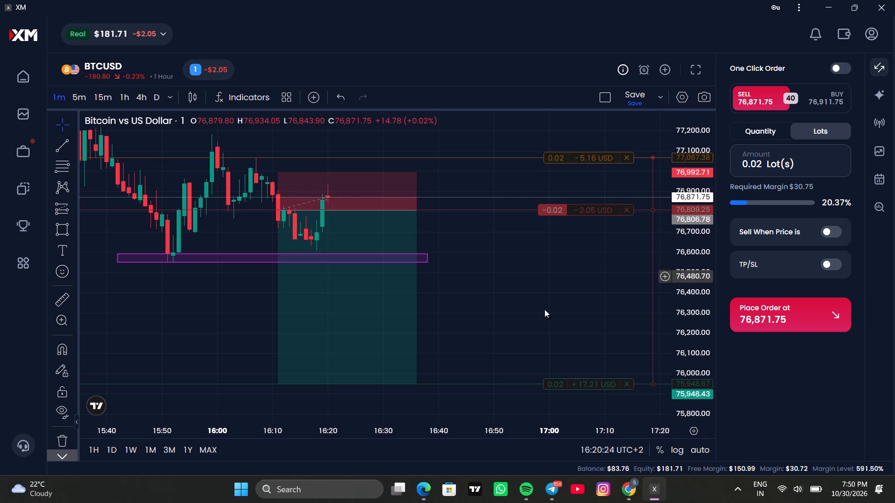
Raise the short projection's stop level to about 77,067, in line with the open position's stop loss.
{"action": "scroll", "coordinate": [545, 312], "scroll_direction": "down", "scroll_amount": 2}
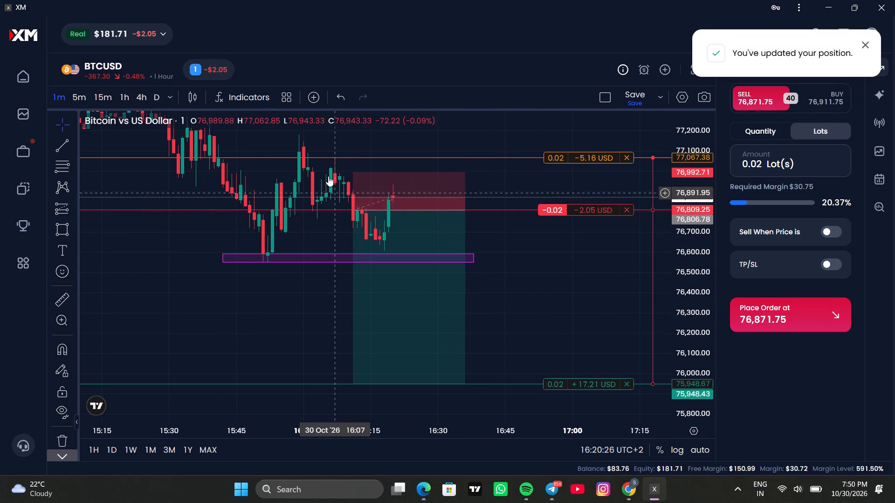
{"action": "left_click_drag", "start_coordinate": [353, 171], "coordinate": [352, 154]}
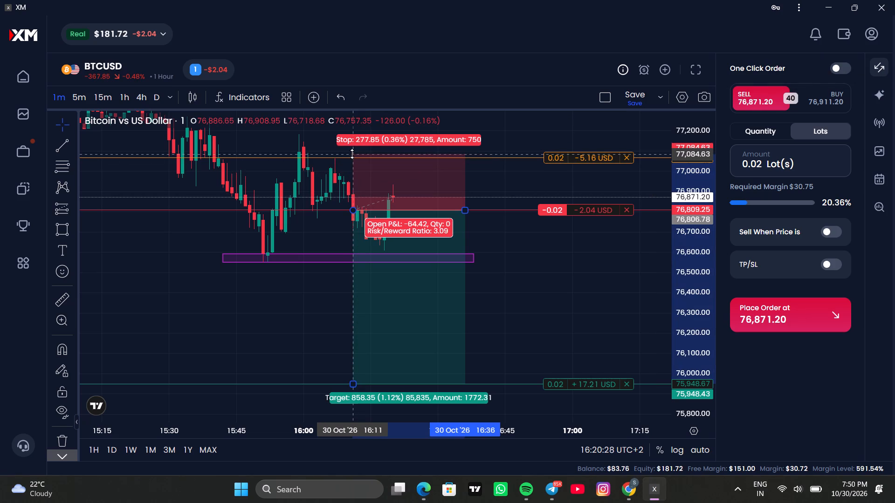
{"action": "left_click_drag", "start_coordinate": [352, 154], "coordinate": [354, 157]}
{"action": "left_click", "coordinate": [542, 266]}
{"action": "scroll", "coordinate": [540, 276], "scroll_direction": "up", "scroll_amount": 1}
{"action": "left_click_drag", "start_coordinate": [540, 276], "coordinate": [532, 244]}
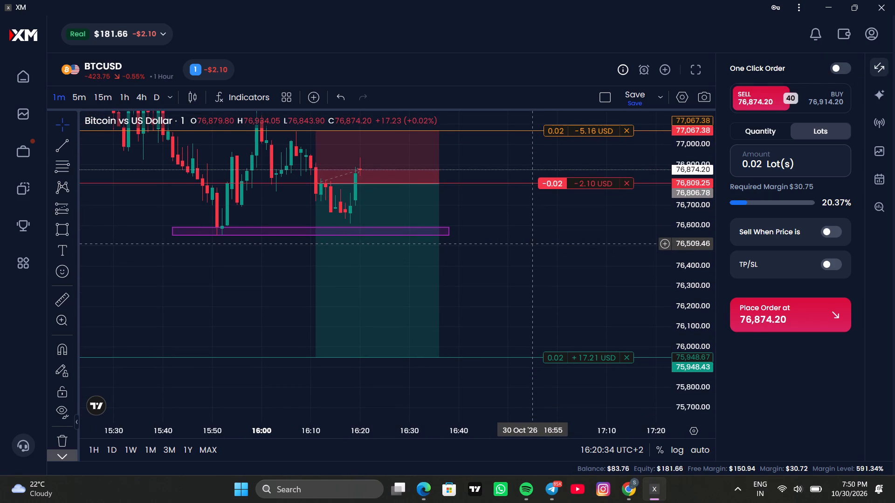
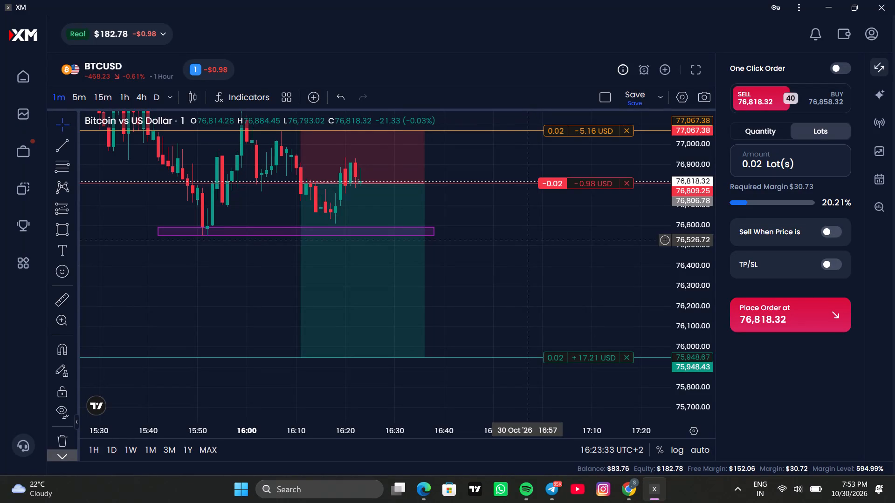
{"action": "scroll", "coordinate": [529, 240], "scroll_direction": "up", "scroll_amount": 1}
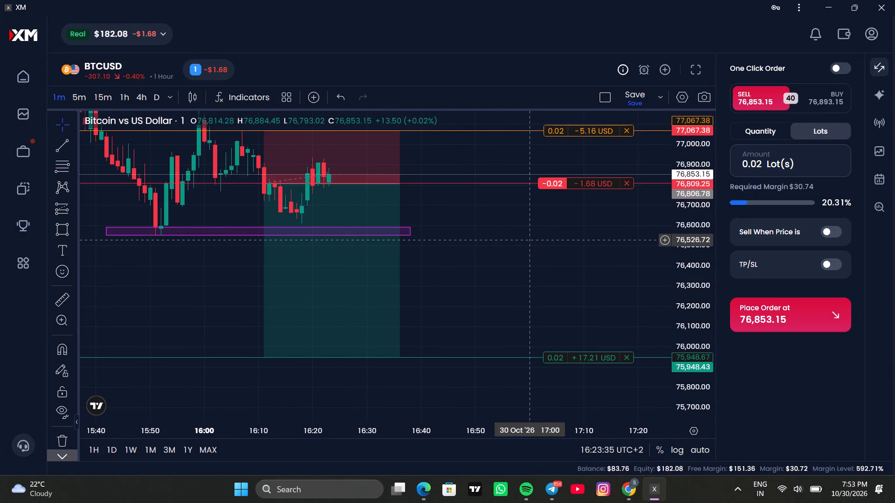
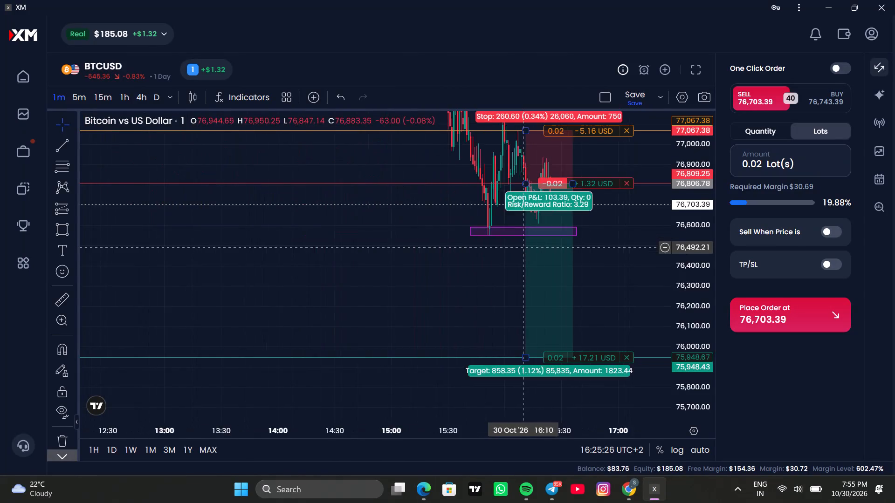
Examine the wider BTCUSD one-minute price history from the previous evening's decline up to the open short position.
{"action": "scroll", "coordinate": [524, 247], "scroll_direction": "up", "scroll_amount": 1}
{"action": "scroll", "coordinate": [524, 247], "scroll_direction": "down", "scroll_amount": 1}
{"action": "left_click_drag", "start_coordinate": [350, 152], "coordinate": [353, 280]}
{"action": "left_click_drag", "start_coordinate": [709, 139], "coordinate": [710, 387]}
{"action": "scroll", "coordinate": [441, 199], "scroll_direction": "down", "scroll_amount": 8}
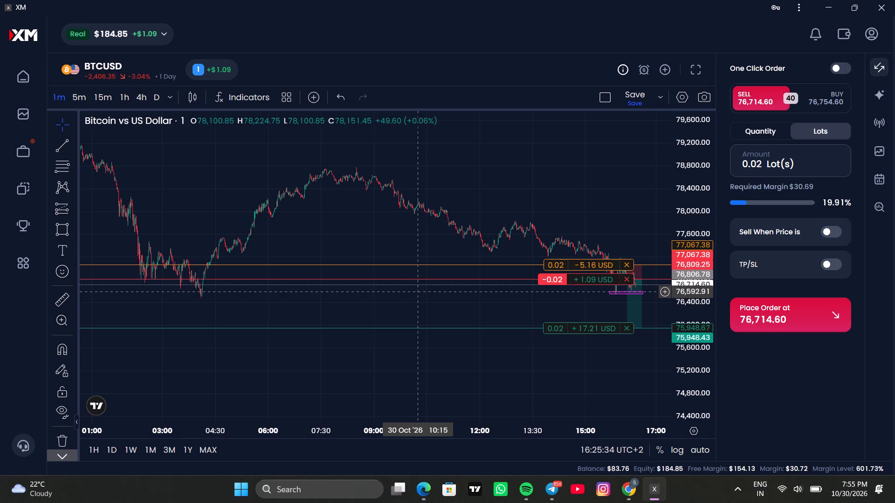
{"action": "scroll", "coordinate": [419, 294], "scroll_direction": "up", "scroll_amount": 2}
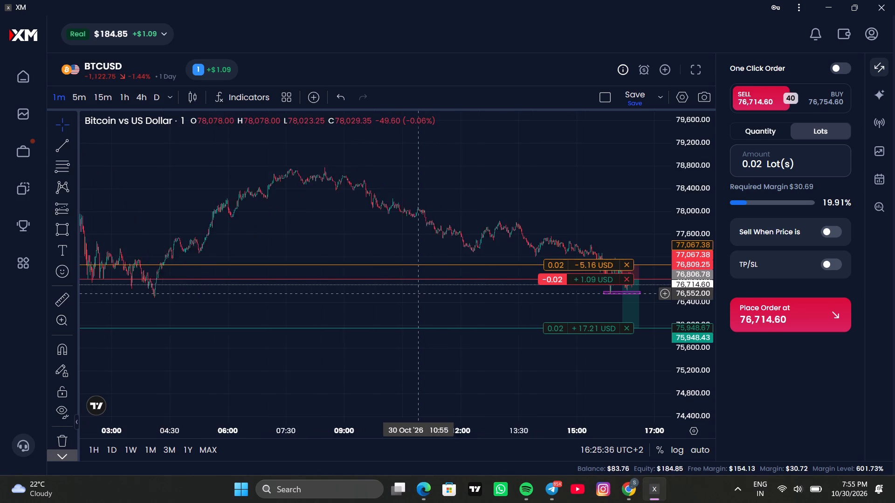
{"action": "scroll", "coordinate": [419, 294], "scroll_direction": "down", "scroll_amount": 1}
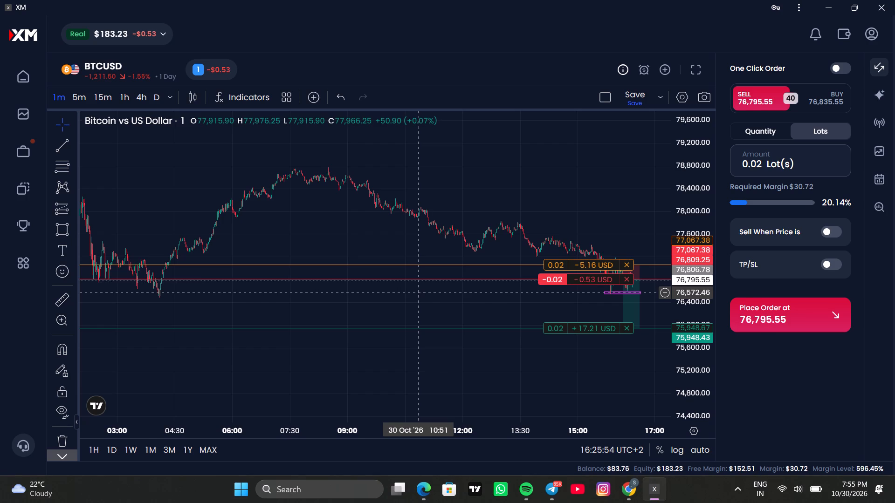
{"action": "scroll", "coordinate": [419, 292], "scroll_direction": "up", "scroll_amount": 2}
{"action": "scroll", "coordinate": [419, 291], "scroll_direction": "down", "scroll_amount": 7}
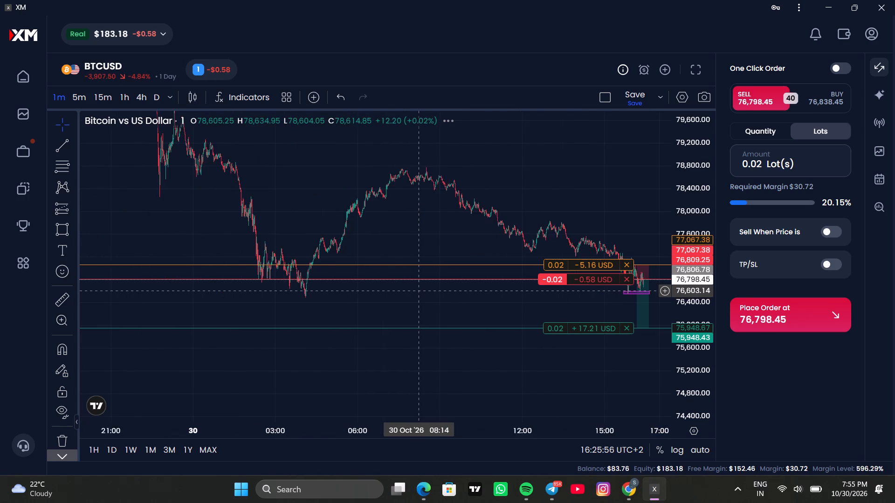
{"action": "scroll", "coordinate": [419, 291], "scroll_direction": "down", "scroll_amount": 3}
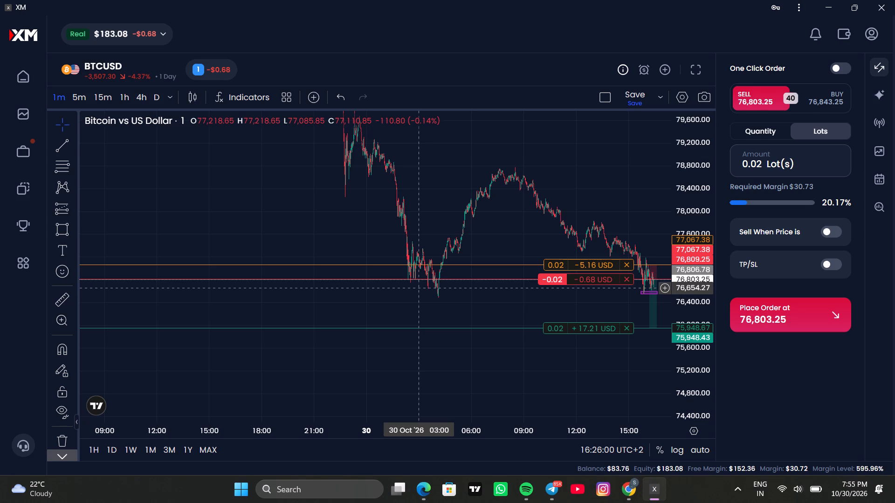
Examine the recent one-minute candles around the short projection, the purple support zone and the position's stop-loss and take-profit levels.
{"action": "scroll", "coordinate": [419, 287], "scroll_direction": "up", "scroll_amount": 13}
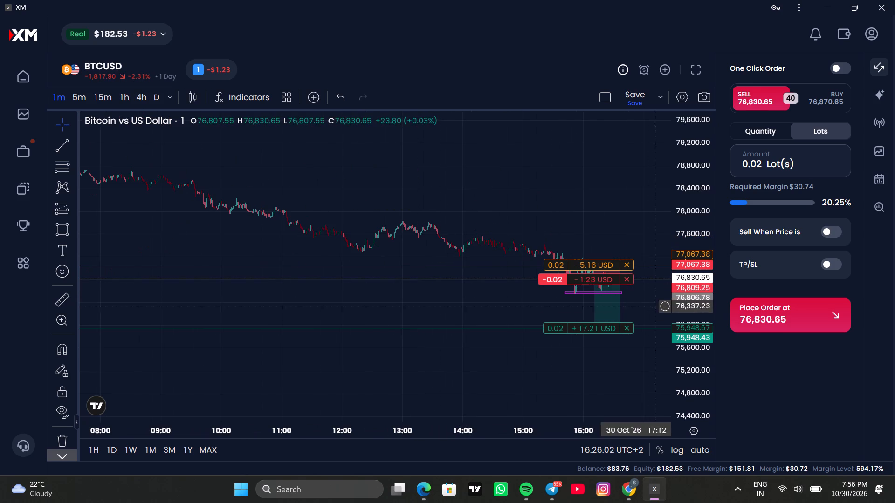
{"action": "left_click_drag", "start_coordinate": [687, 375], "coordinate": [657, 90]}
{"action": "left_click_drag", "start_coordinate": [543, 182], "coordinate": [353, 161]}
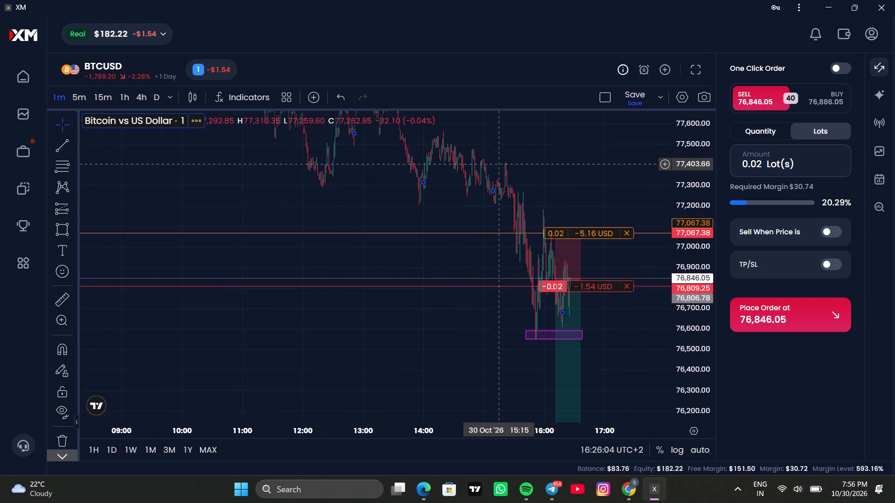
{"action": "left_click_drag", "start_coordinate": [353, 161], "coordinate": [352, 161]}
{"action": "scroll", "coordinate": [337, 152], "scroll_direction": "up", "scroll_amount": 16}
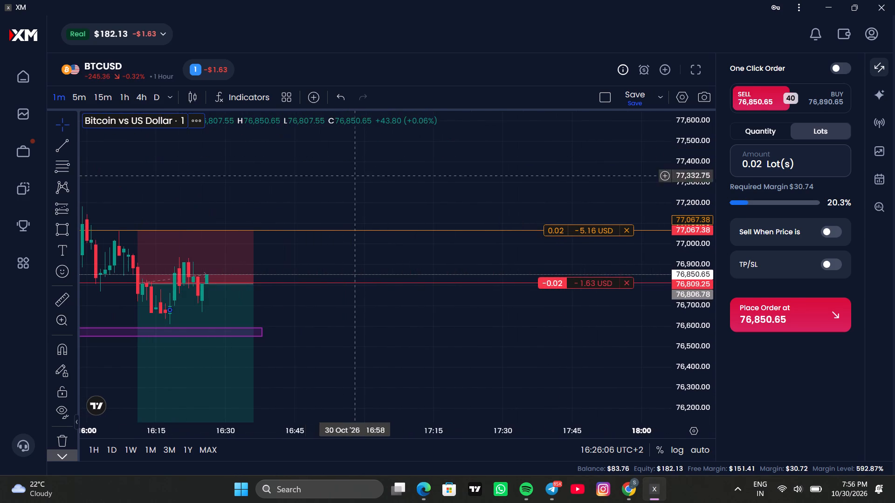
{"action": "left_click_drag", "start_coordinate": [396, 343], "coordinate": [477, 242]}
{"action": "scroll", "coordinate": [477, 242], "scroll_direction": "down", "scroll_amount": 1}
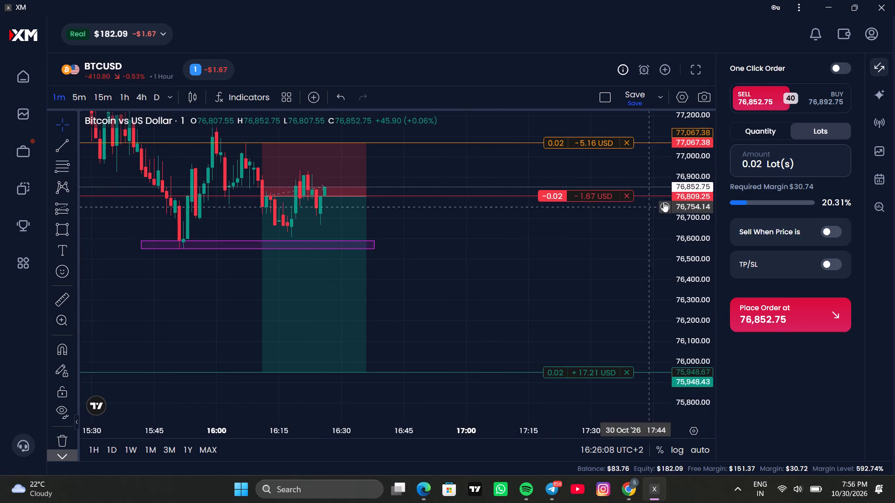
{"action": "left_click_drag", "start_coordinate": [682, 165], "coordinate": [719, 261]}
{"action": "scroll", "coordinate": [509, 248], "scroll_direction": "down", "scroll_amount": 3}
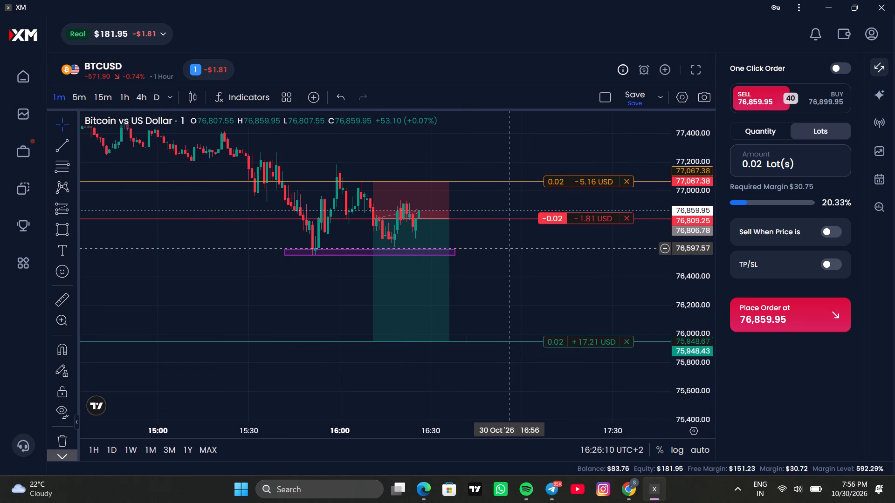
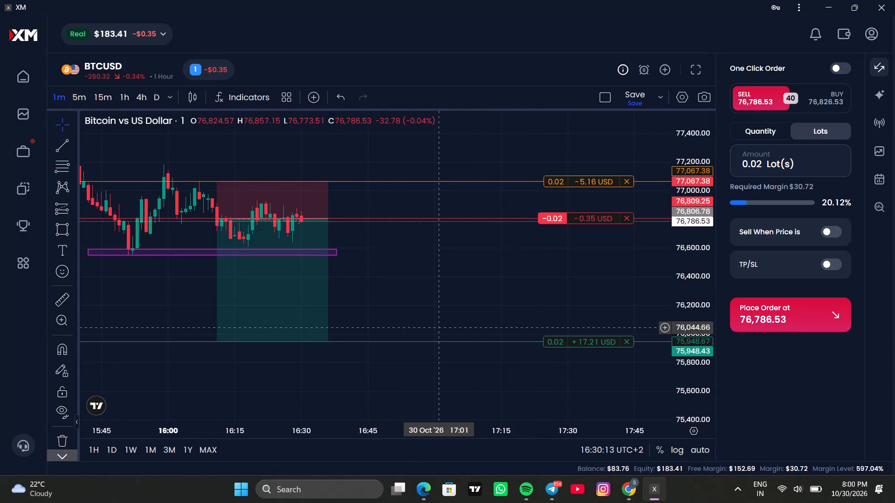
Extend the short projection's time span on the BTCUSD chart so that it ends at about 16:49.
{"action": "scroll", "coordinate": [438, 333], "scroll_direction": "up", "scroll_amount": 3}
{"action": "left_click_drag", "start_coordinate": [399, 322], "coordinate": [485, 300]}
{"action": "scroll", "coordinate": [485, 300], "scroll_direction": "down", "scroll_amount": 3}
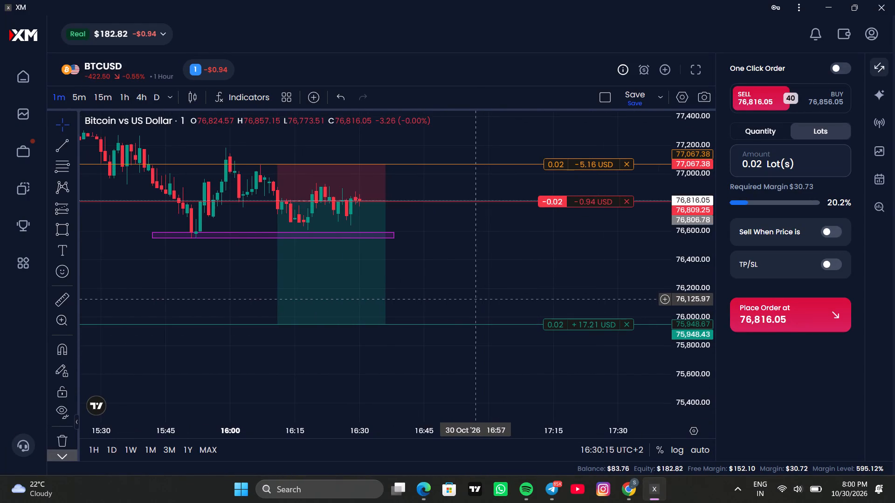
{"action": "left_click_drag", "start_coordinate": [389, 200], "coordinate": [391, 199]}
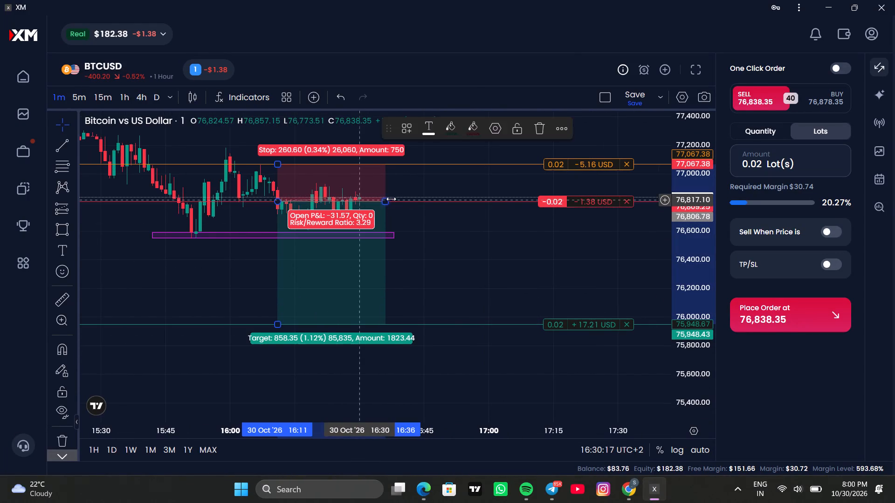
{"action": "left_click_drag", "start_coordinate": [391, 199], "coordinate": [413, 197]}
{"action": "left_click", "coordinate": [443, 267]}
{"action": "scroll", "coordinate": [449, 266], "scroll_direction": "down", "scroll_amount": 4}
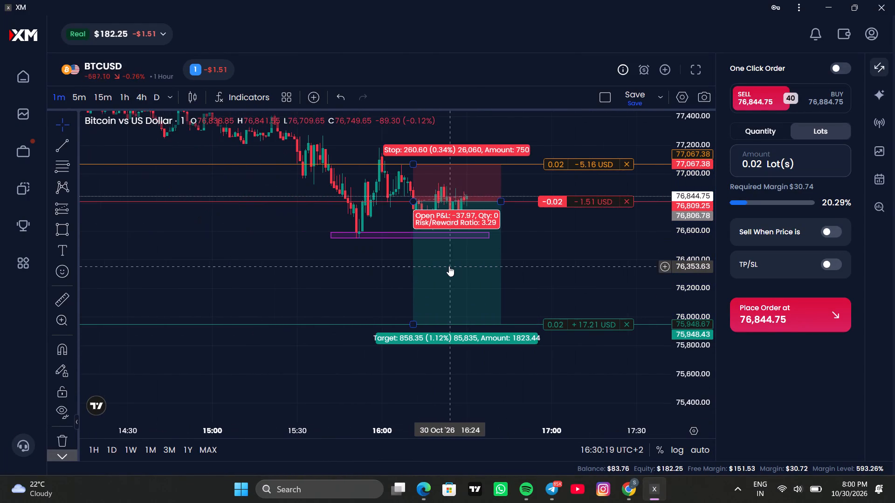
{"action": "left_click_drag", "start_coordinate": [304, 294], "coordinate": [202, 307]}
{"action": "scroll", "coordinate": [192, 308], "scroll_direction": "up", "scroll_amount": 2}
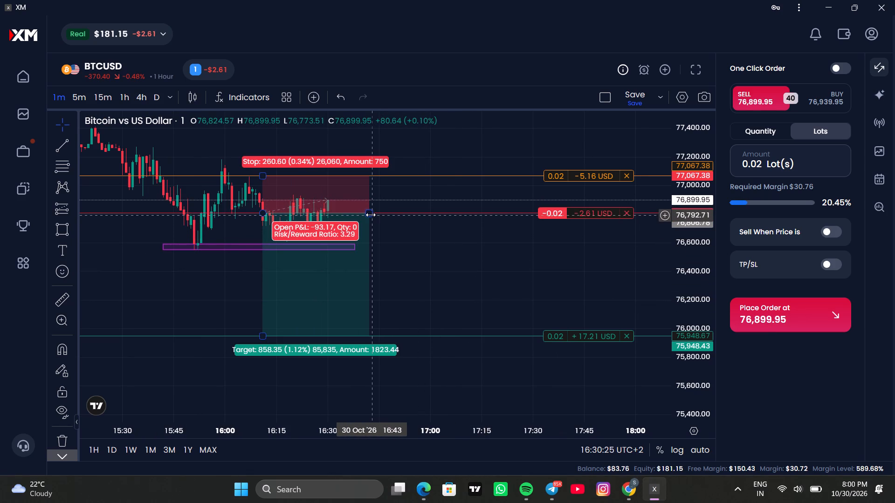
{"action": "left_click_drag", "start_coordinate": [371, 215], "coordinate": [391, 215]}
{"action": "left_click", "coordinate": [445, 267]}
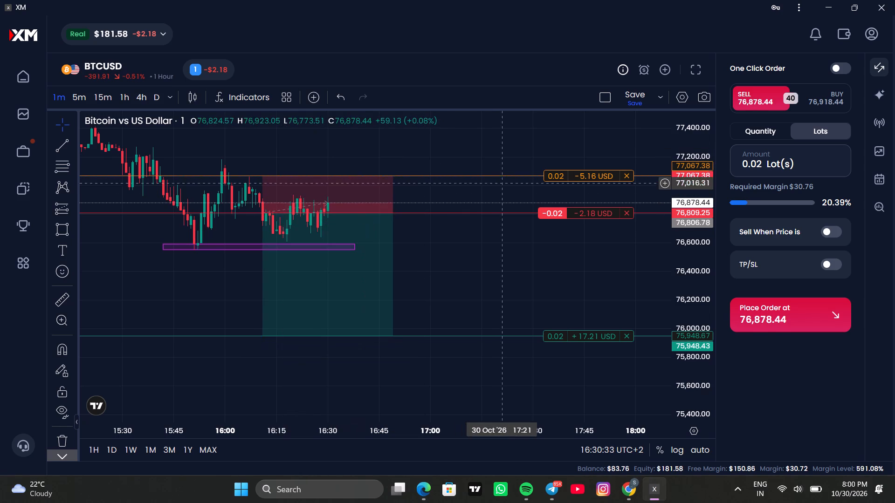
Move the 0.02-lot sell position's stop loss to 77,073.23, just above the short projection's stop level.
{"action": "left_click_drag", "start_coordinate": [557, 181], "coordinate": [562, 180]}
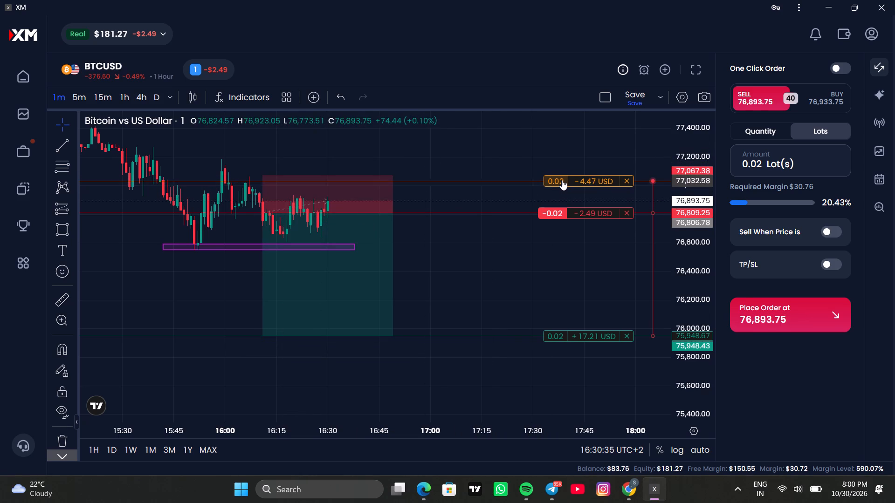
{"action": "left_click_drag", "start_coordinate": [562, 180], "coordinate": [563, 177]}
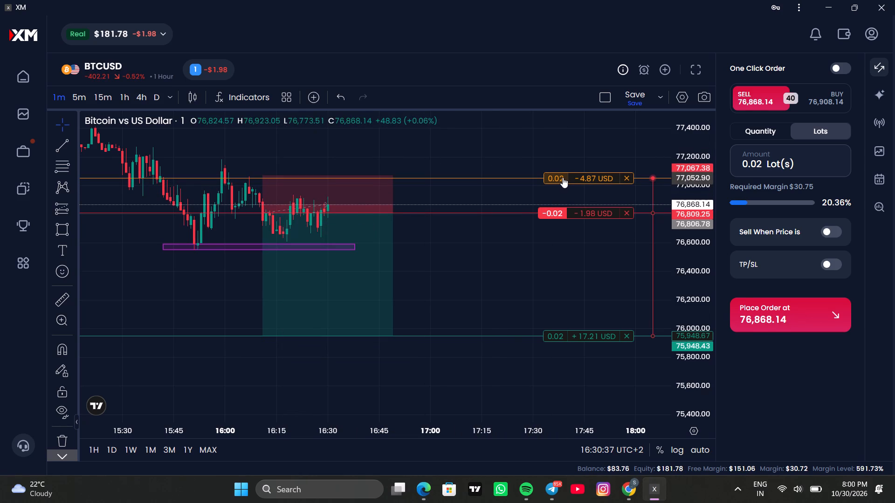
{"action": "left_click_drag", "start_coordinate": [563, 177], "coordinate": [564, 175]}
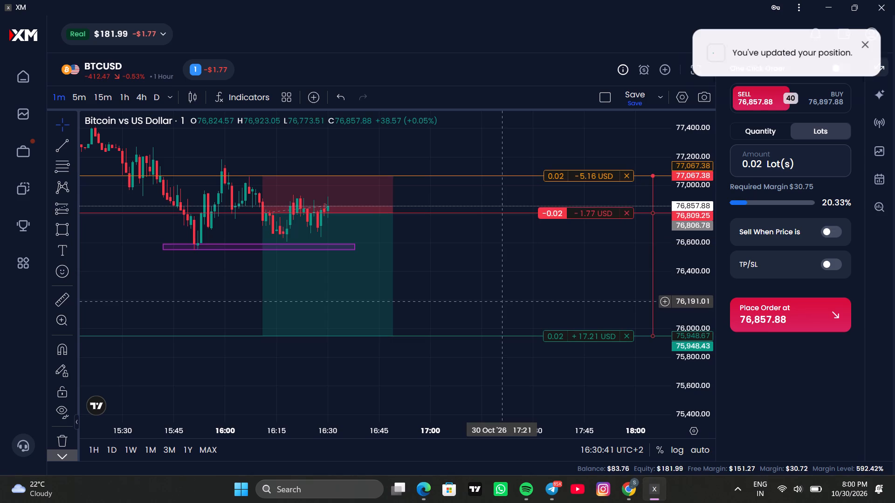
Hide the order panel and enlarge the chart's price scale around the short projection and the position's levels.
{"action": "scroll", "coordinate": [502, 301], "scroll_direction": "down", "scroll_amount": 1}
{"action": "scroll", "coordinate": [499, 298], "scroll_direction": "up", "scroll_amount": 1}
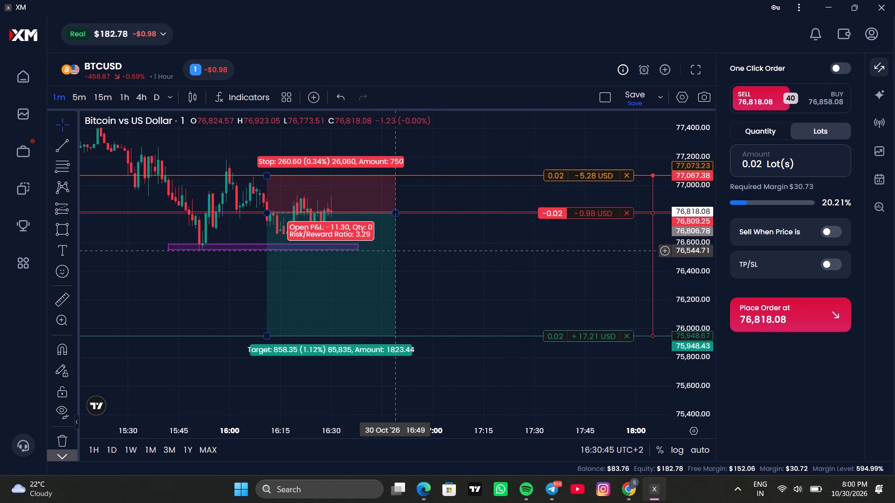
{"action": "left_click", "coordinate": [881, 61]}
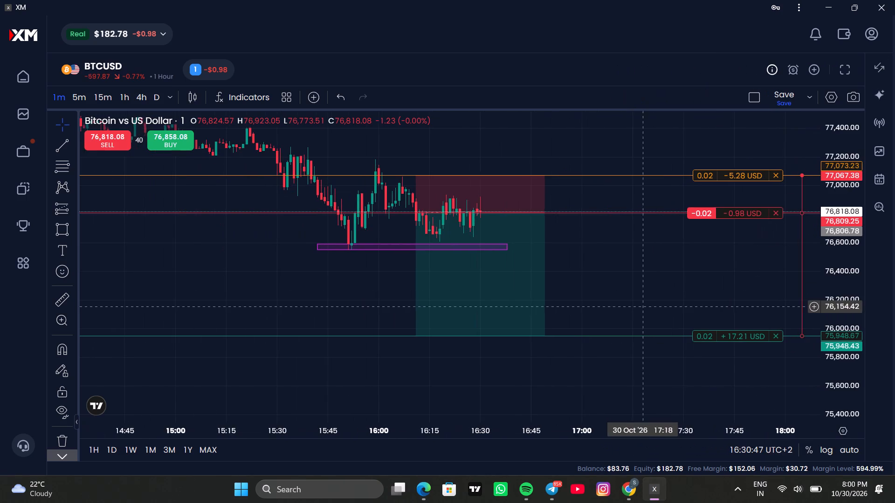
{"action": "scroll", "coordinate": [672, 286], "scroll_direction": "up", "scroll_amount": 1}
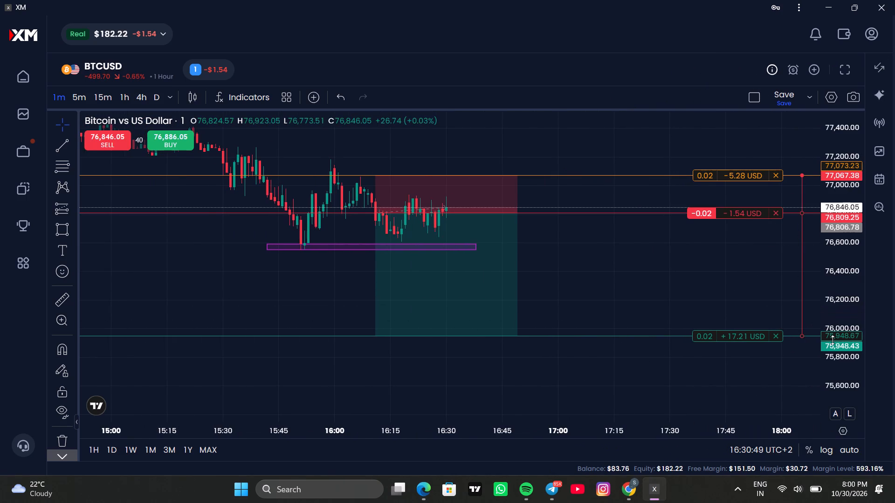
{"action": "left_click_drag", "start_coordinate": [833, 340], "coordinate": [820, 316]}
{"action": "scroll", "coordinate": [695, 323], "scroll_direction": "up", "scroll_amount": 1}
{"action": "left_click_drag", "start_coordinate": [611, 300], "coordinate": [625, 310]}
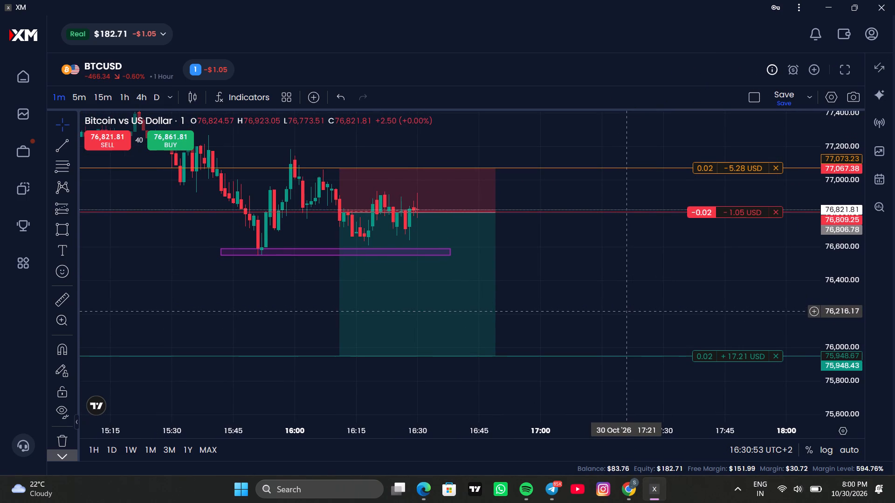
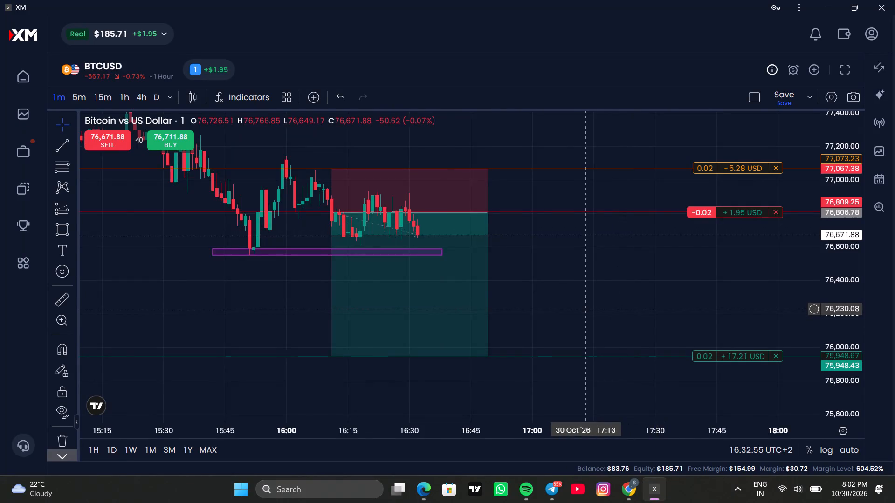
Examine the current BTCUSD price action against the short projection and the sell position's stop-loss and take-profit levels.
{"action": "scroll", "coordinate": [585, 309], "scroll_direction": "up", "scroll_amount": 3}
{"action": "scroll", "coordinate": [532, 308], "scroll_direction": "down", "scroll_amount": 1}
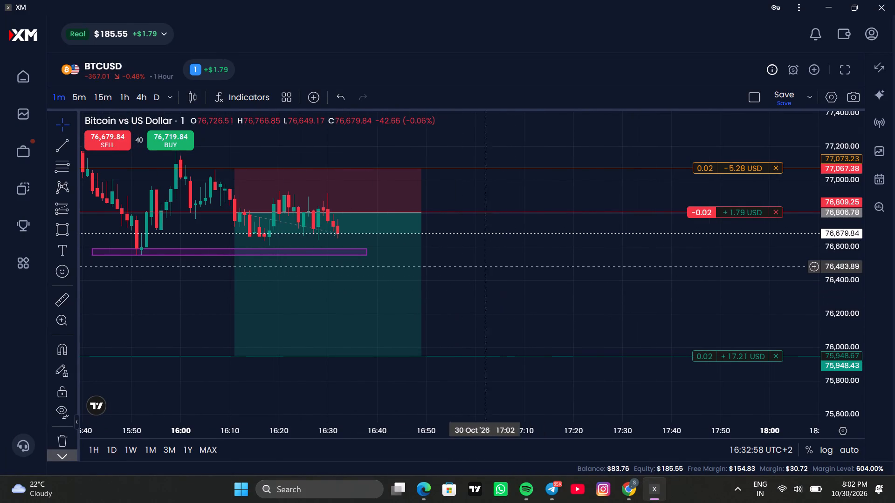
{"action": "scroll", "coordinate": [575, 295], "scroll_direction": "down", "scroll_amount": 3}
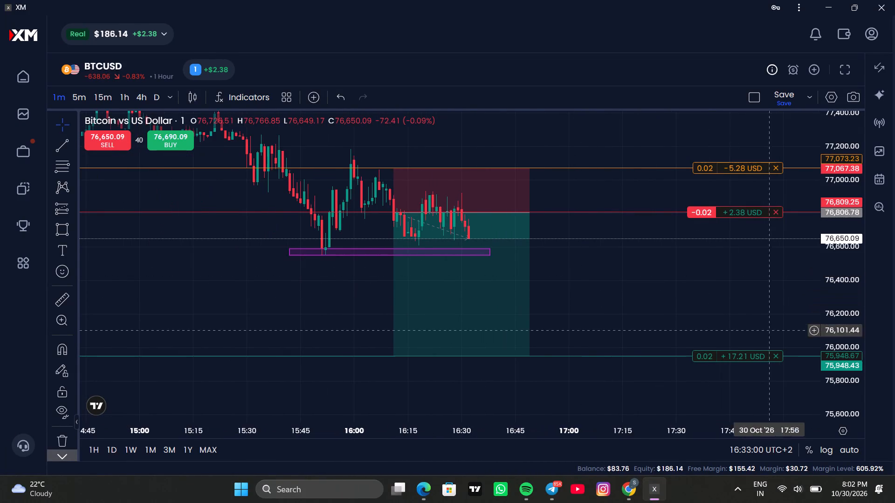
{"action": "left_click_drag", "start_coordinate": [843, 352], "coordinate": [844, 316]}
{"action": "left_click", "coordinate": [753, 323]}
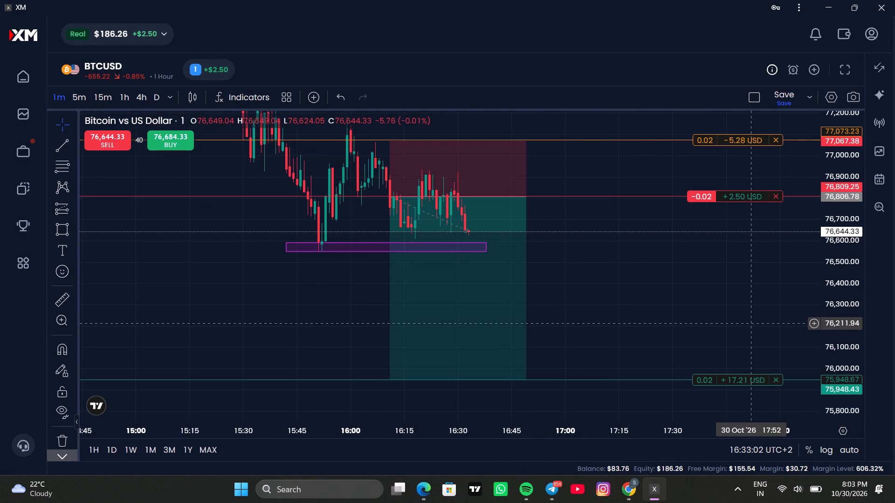
{"action": "scroll", "coordinate": [671, 321], "scroll_direction": "up", "scroll_amount": 2}
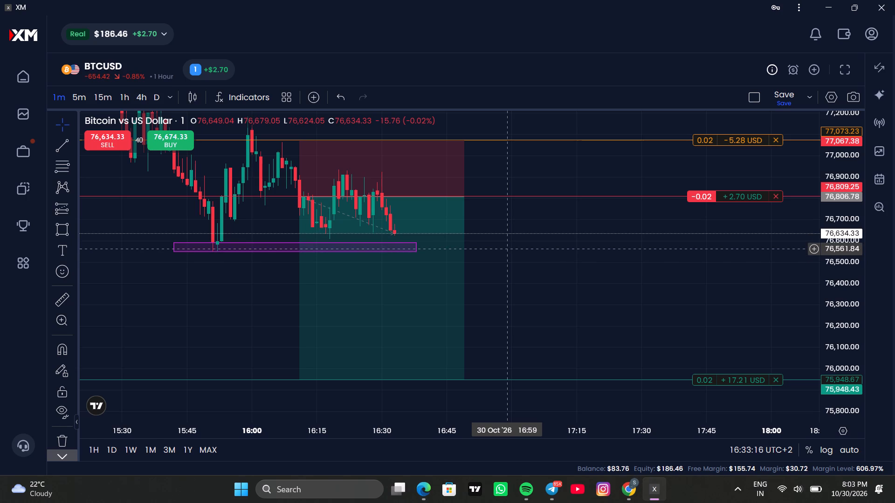
Examine the earlier one-minute BTCUSD price history back to the previous day, and return to the candles around the short projection.
{"action": "scroll", "coordinate": [509, 249], "scroll_direction": "down", "scroll_amount": 8}
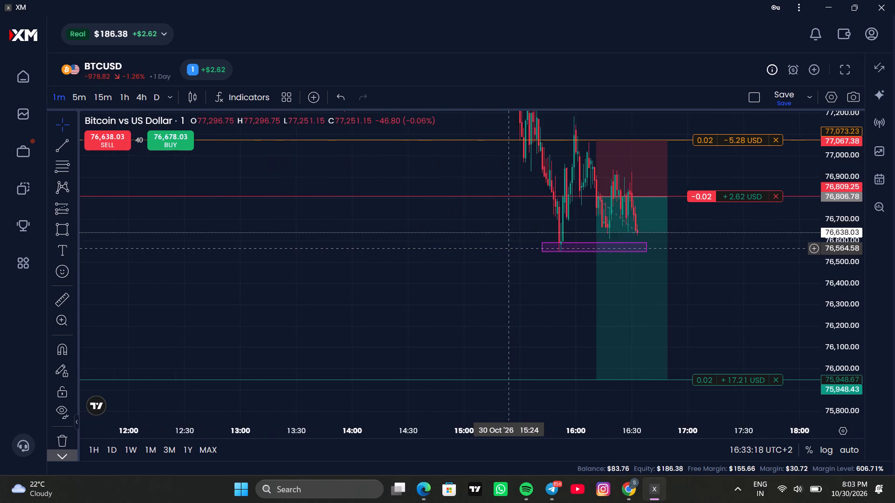
{"action": "scroll", "coordinate": [509, 248], "scroll_direction": "down", "scroll_amount": 15}
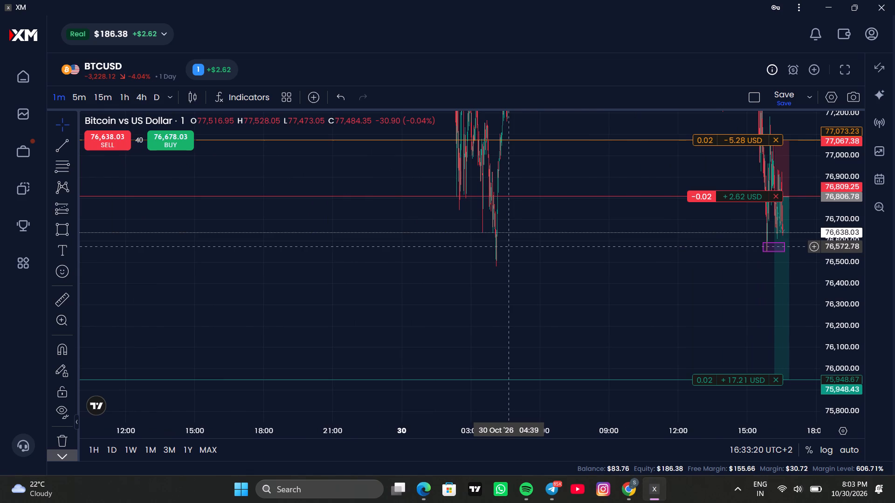
{"action": "scroll", "coordinate": [509, 246], "scroll_direction": "up", "scroll_amount": 2}
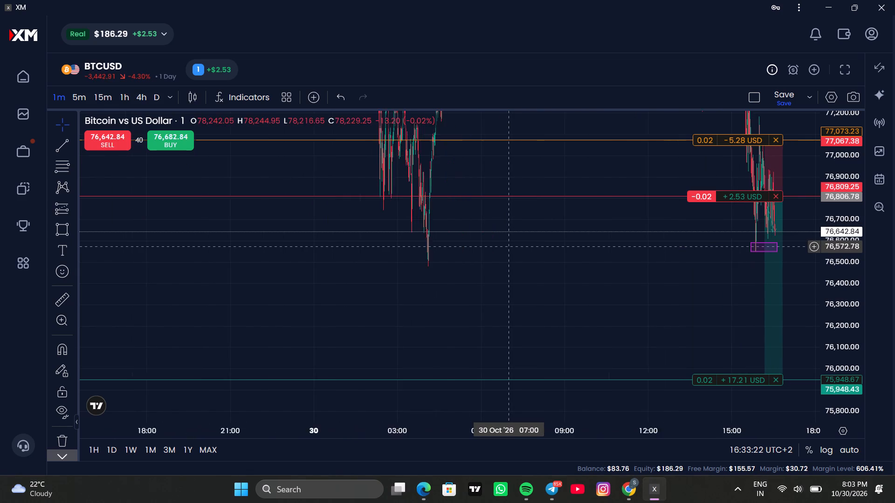
{"action": "scroll", "coordinate": [509, 246], "scroll_direction": "up", "scroll_amount": 7}
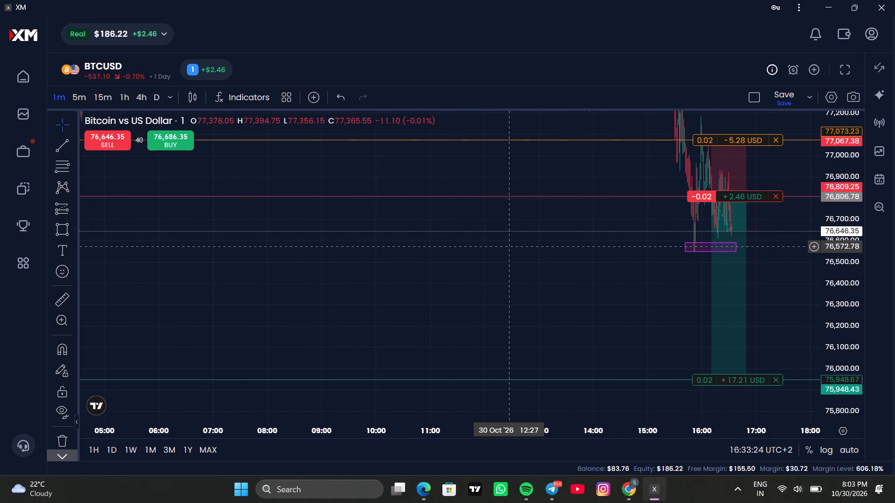
{"action": "scroll", "coordinate": [509, 246], "scroll_direction": "down", "scroll_amount": 3}
{"action": "scroll", "coordinate": [509, 246], "scroll_direction": "up", "scroll_amount": 7}
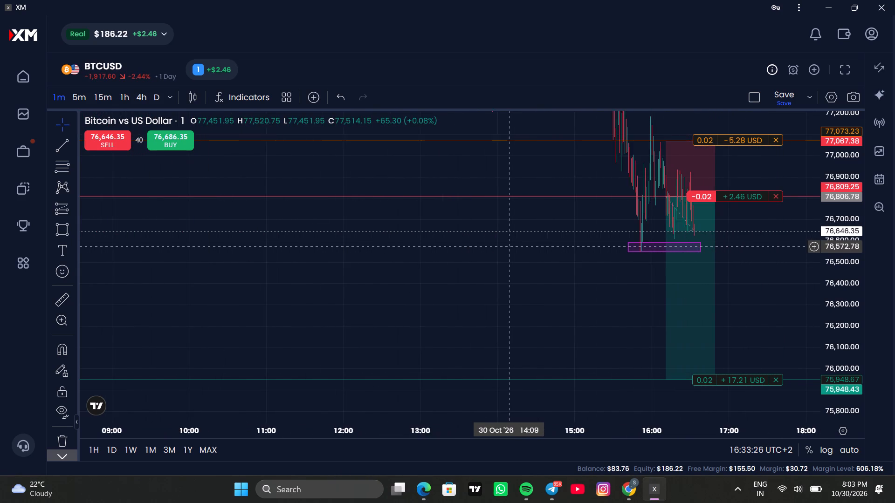
{"action": "scroll", "coordinate": [509, 246], "scroll_direction": "up", "scroll_amount": 14}
{"action": "left_click_drag", "start_coordinate": [516, 312], "coordinate": [522, 308]}
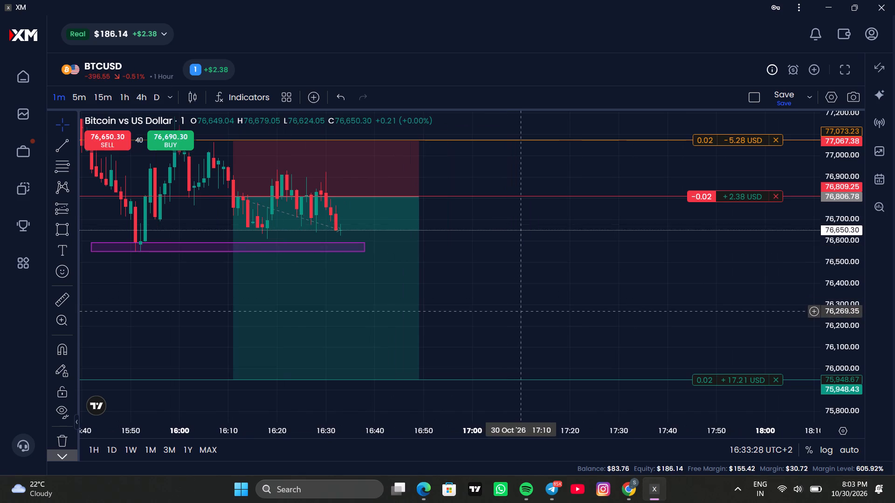
{"action": "left_click_drag", "start_coordinate": [522, 308], "coordinate": [528, 299]}
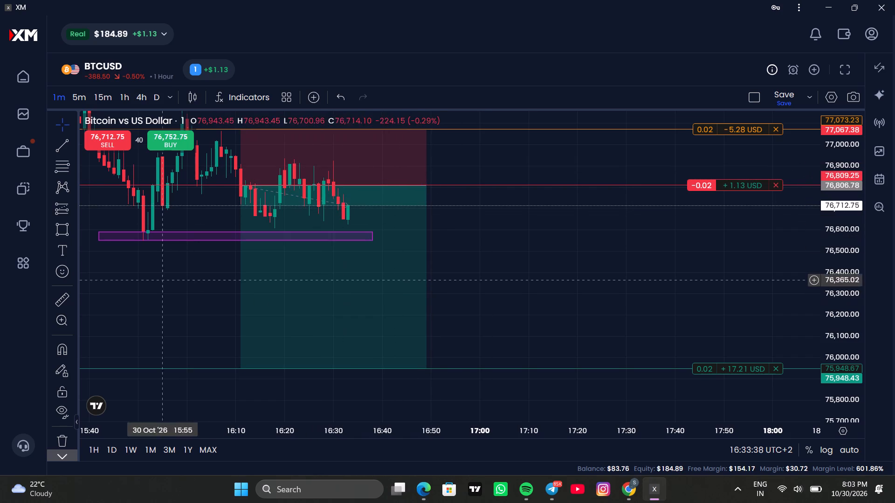
Lock the short projection on the BTCUSD chart so it cannot be moved, and deselect it.
{"action": "left_click", "coordinate": [316, 268]}
{"action": "left_click", "coordinate": [519, 125]}
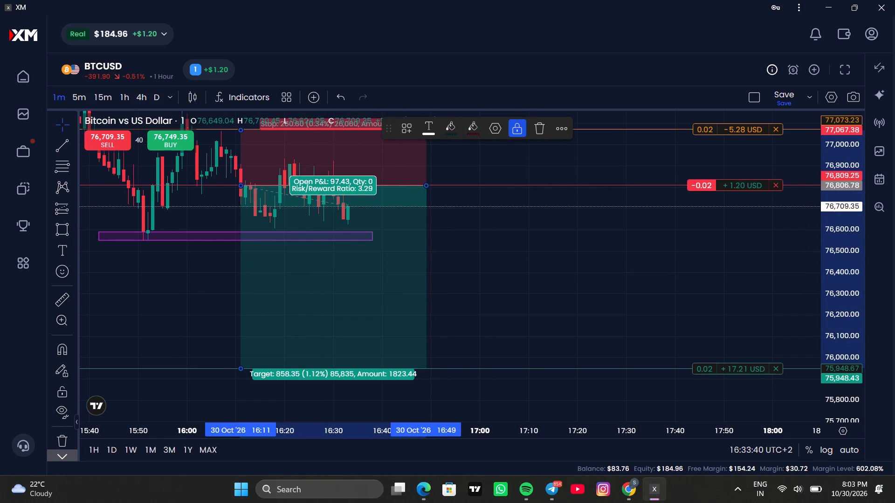
{"action": "left_click", "coordinate": [488, 285]}
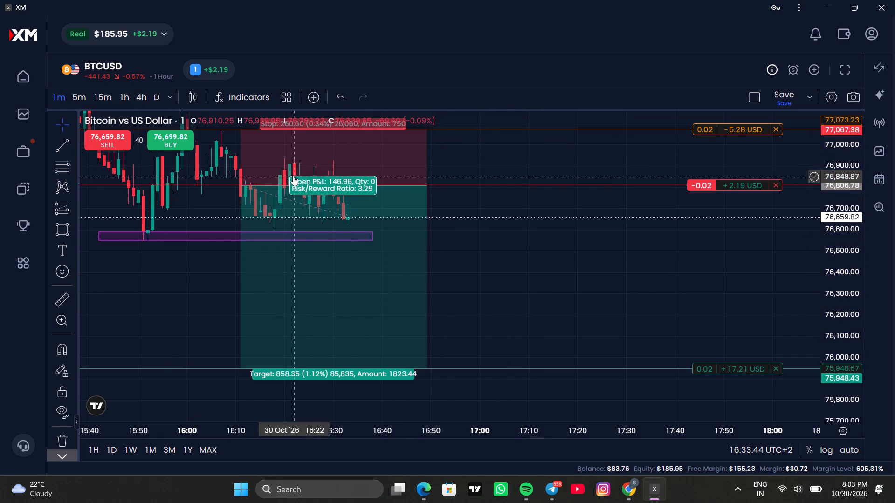
{"action": "left_click_drag", "start_coordinate": [507, 285], "coordinate": [563, 324]}
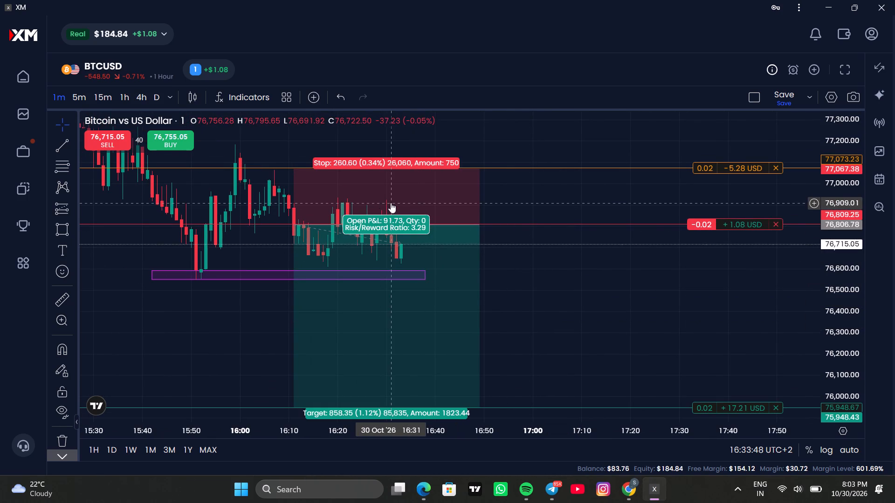
{"action": "left_click", "coordinate": [492, 316]}
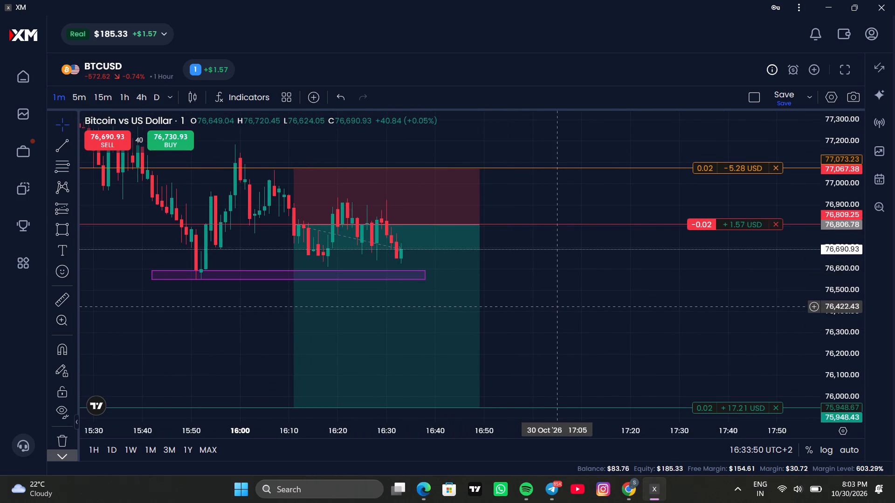
{"action": "scroll", "coordinate": [559, 305], "scroll_direction": "down", "scroll_amount": 3}
{"action": "left_click_drag", "start_coordinate": [583, 320], "coordinate": [593, 291]}
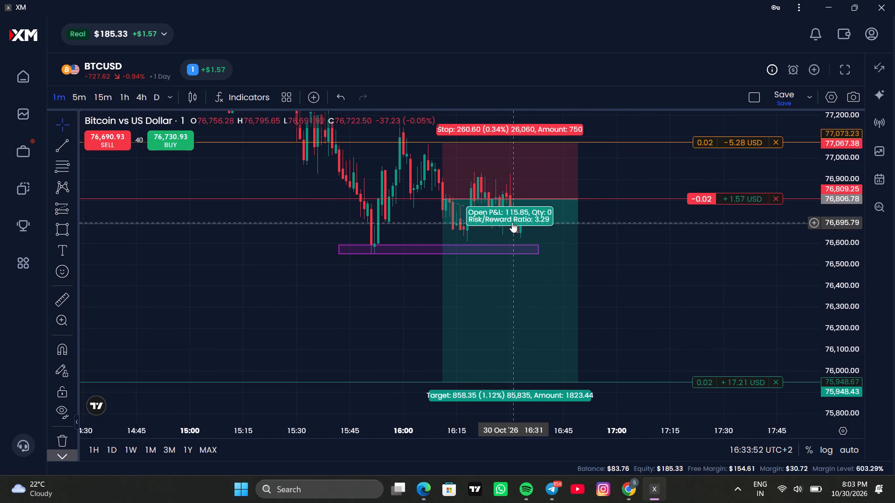
{"action": "scroll", "coordinate": [612, 270], "scroll_direction": "up", "scroll_amount": 3}
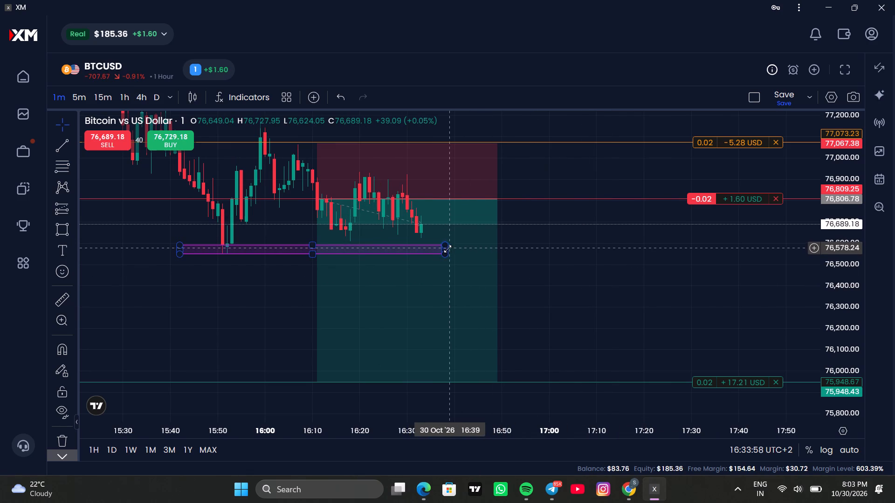
{"action": "left_click", "coordinate": [446, 256]}
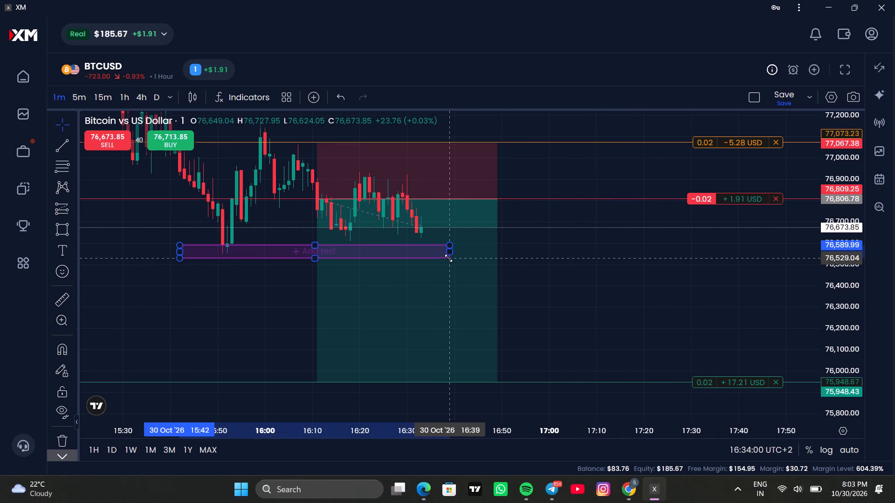